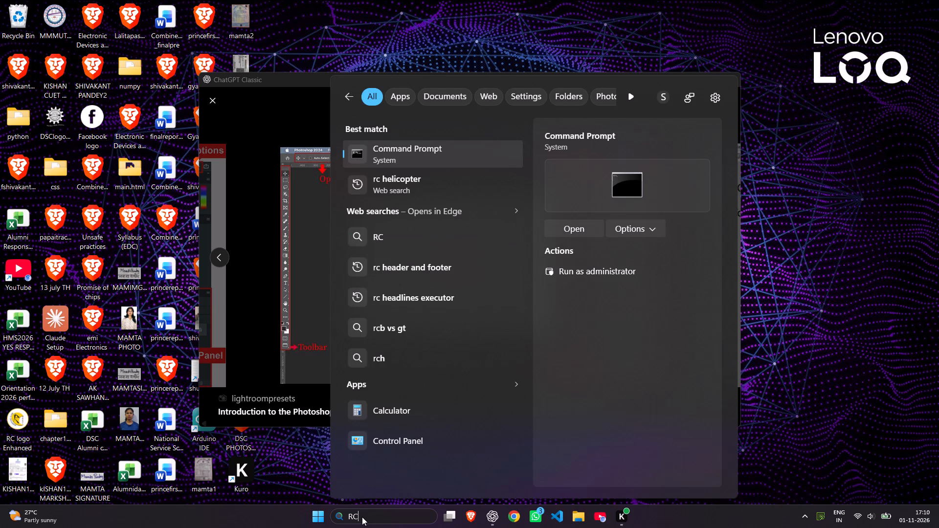
# Search Windows for an item whose name begins with "RC hea", correcting the mistyped ending of the query.
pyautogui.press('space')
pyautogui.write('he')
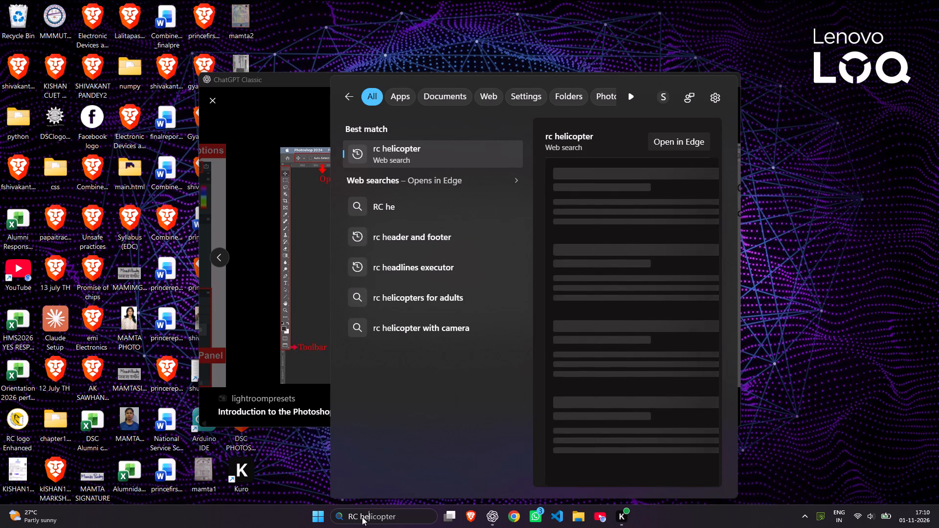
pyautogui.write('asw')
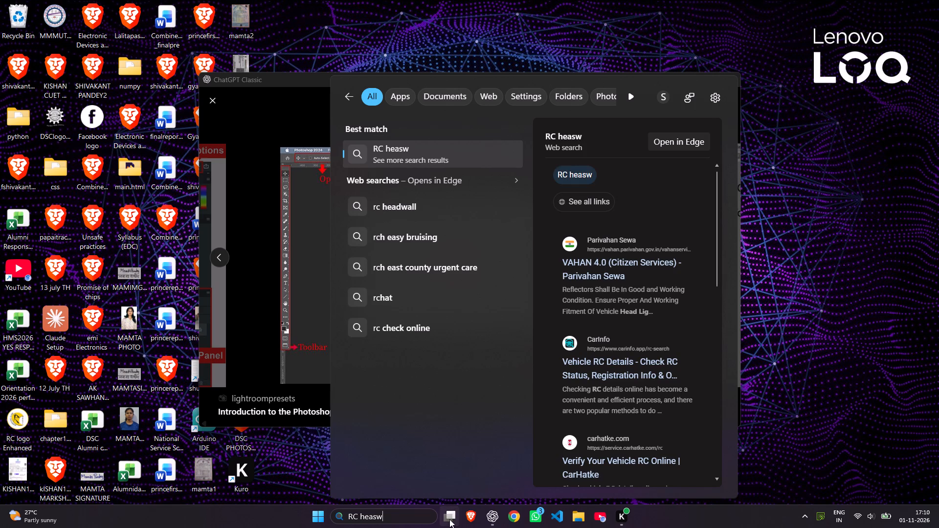
pyautogui.click(384, 513)
pyautogui.press('BackSpace')
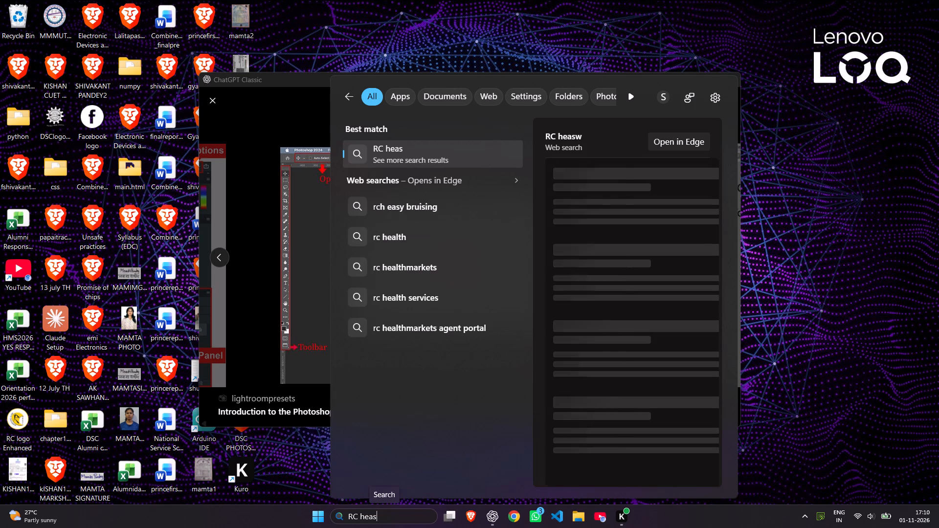
pyautogui.press('BackSpace')
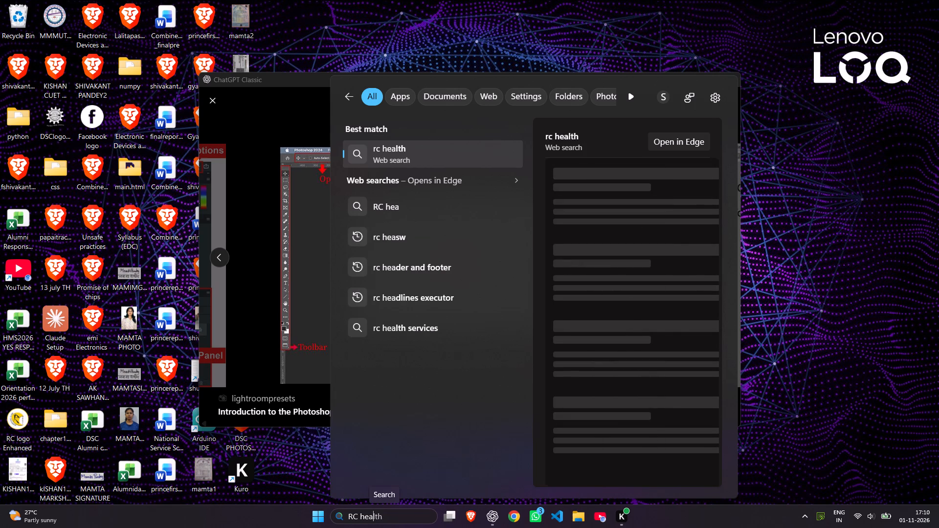
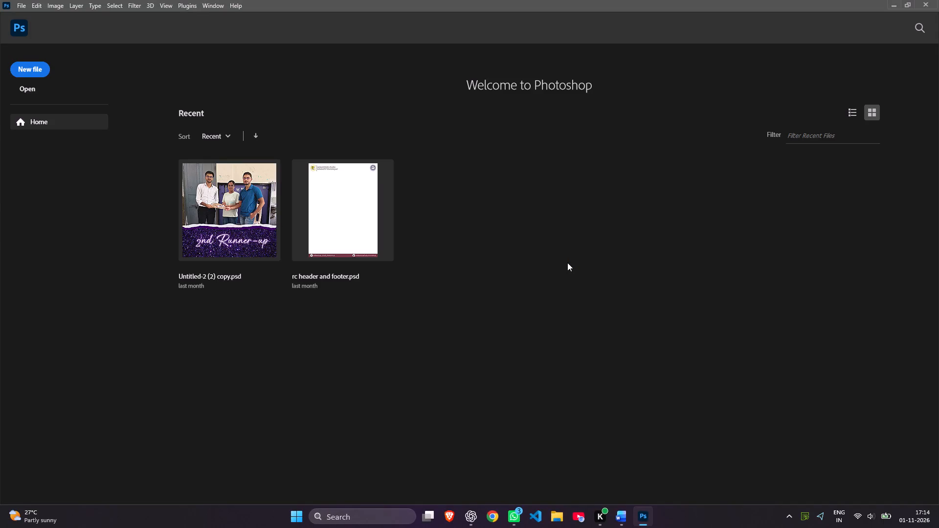
pyautogui.click(320, 193)
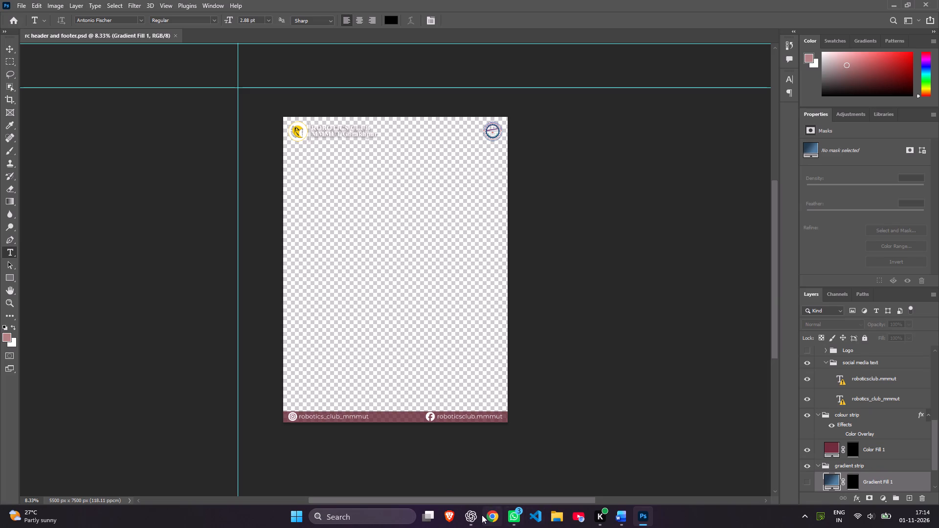
# Switch to the Brave browser at its new tab page.
pyautogui.click(451, 521)
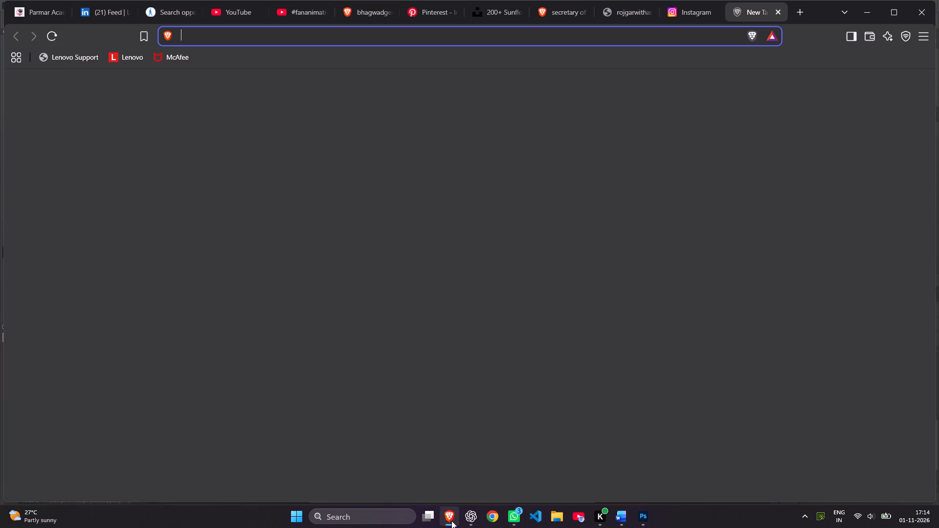
# Open the Pinterest India site through a web search and clear its email and notification prompts.
pyautogui.click(335, 37)
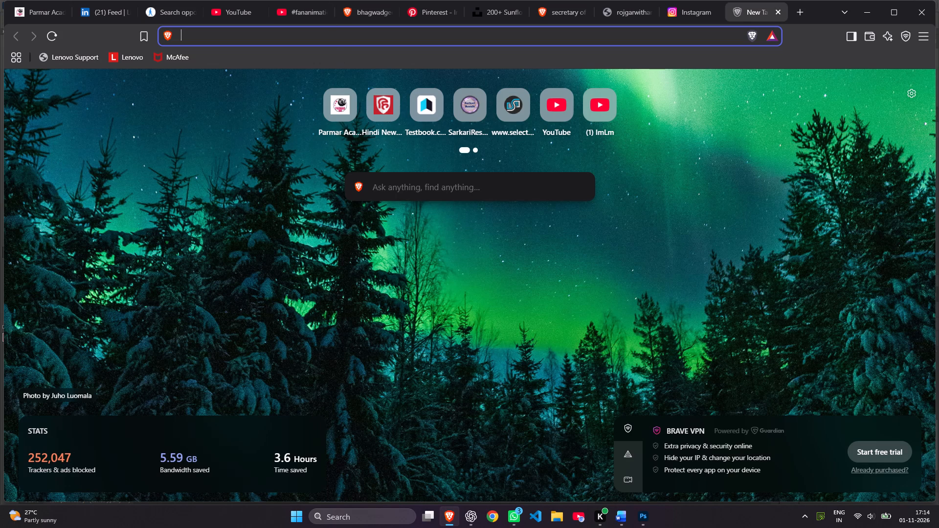
pyautogui.write('PINTERSET')
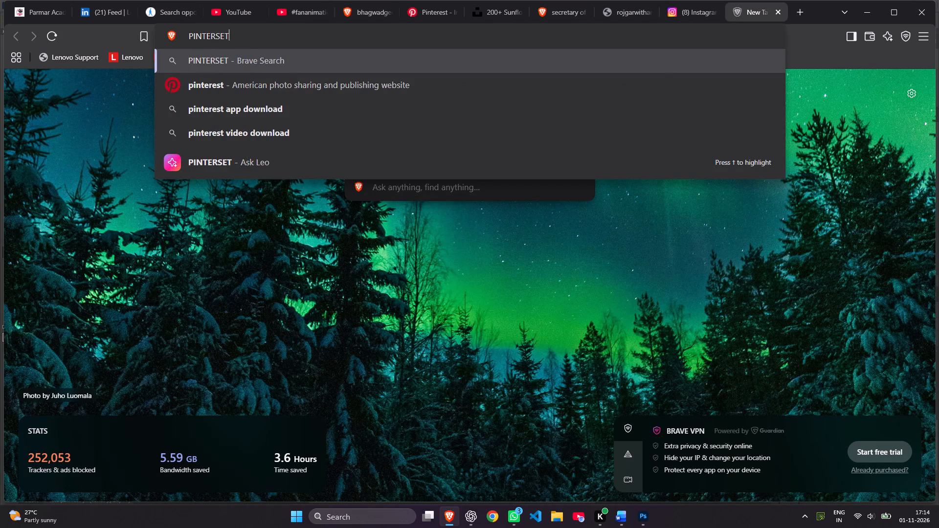
pyautogui.press('Return')
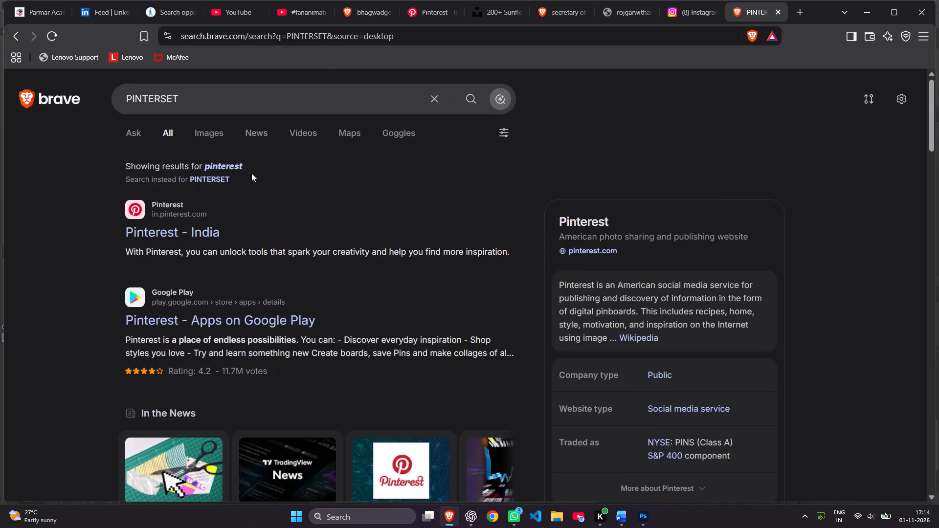
pyautogui.click(201, 227)
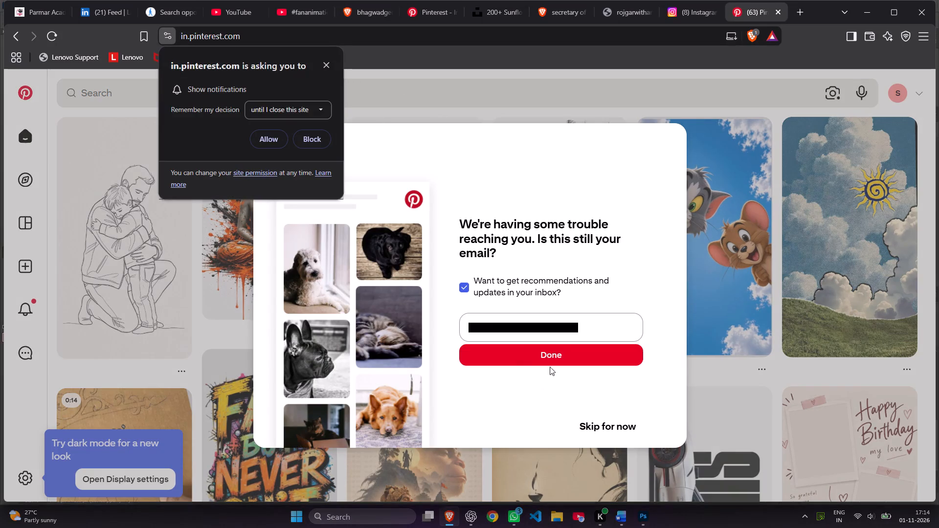
pyautogui.click(552, 353)
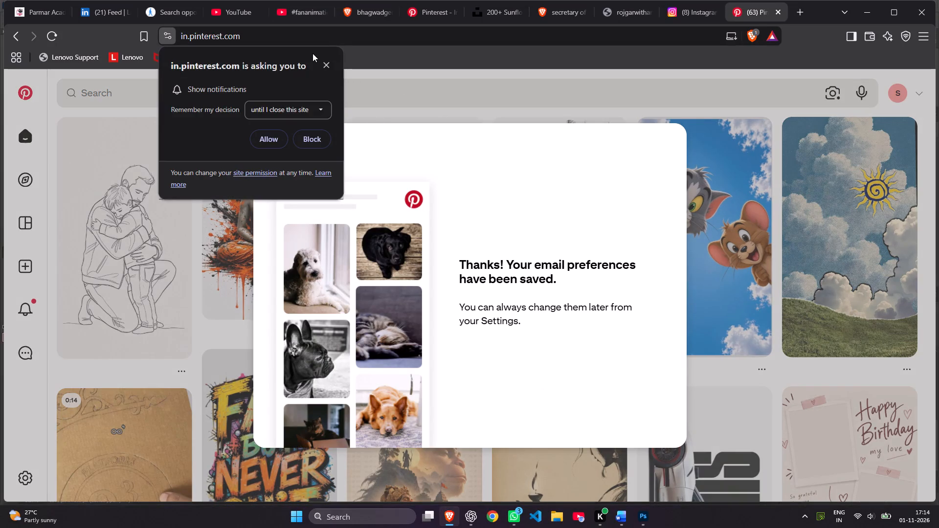
pyautogui.click(325, 68)
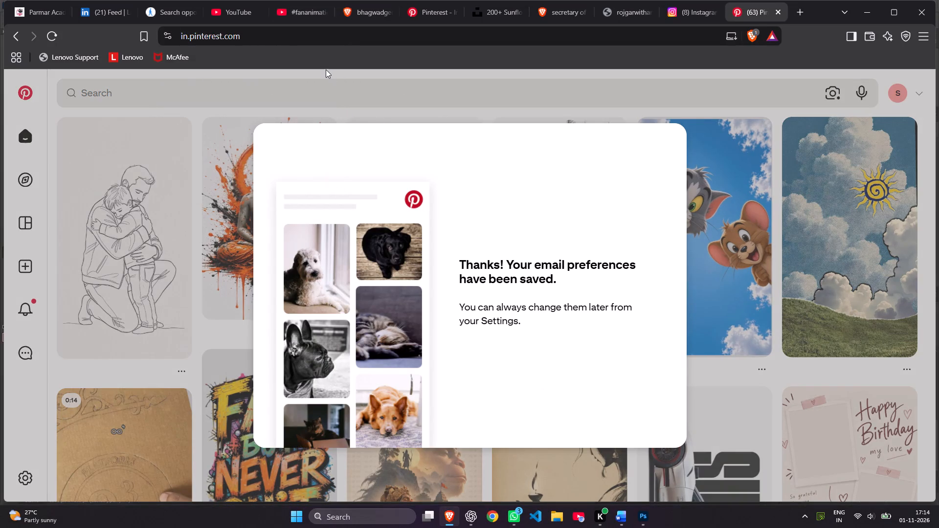
pyautogui.click(444, 68)
# Search Pinterest for "dhanteras poster design" and dismiss the tip about saving ideas.
pyautogui.click(426, 104)
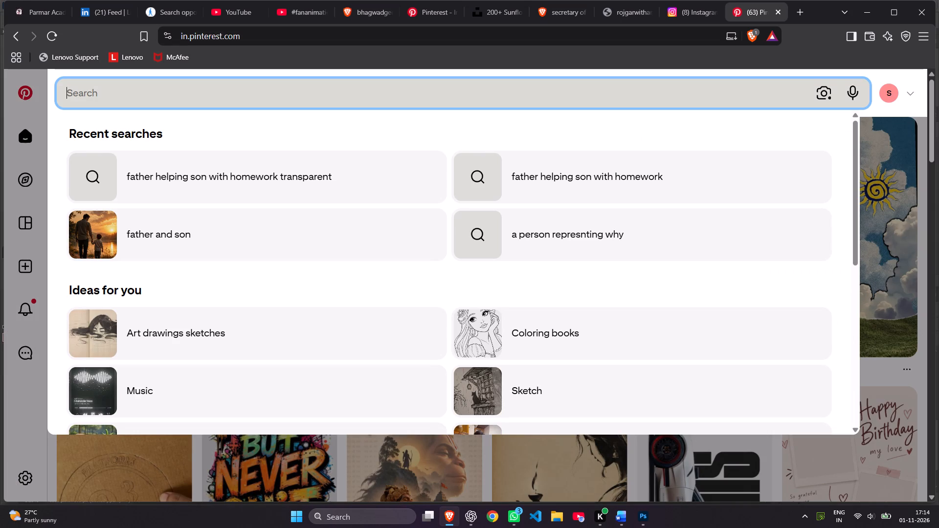
pyautogui.press('d')
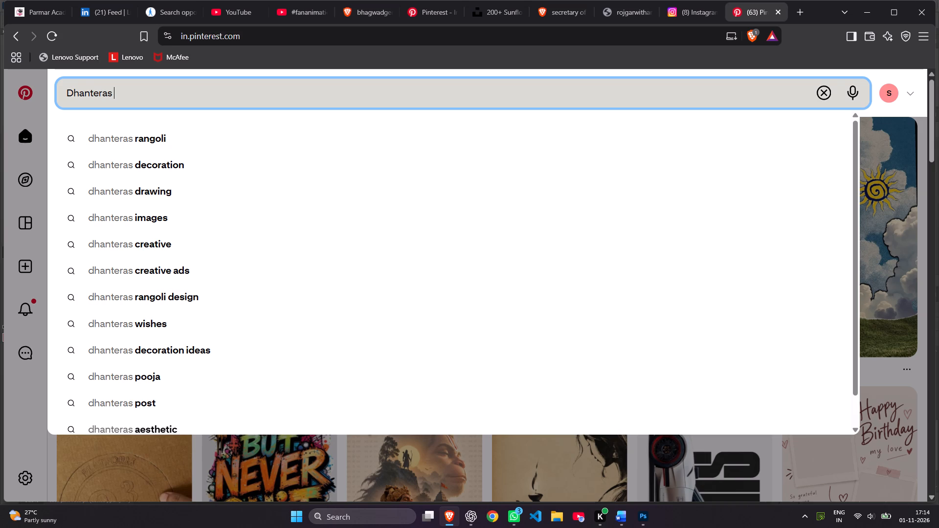
pyautogui.press('p')
pyautogui.write('oster')
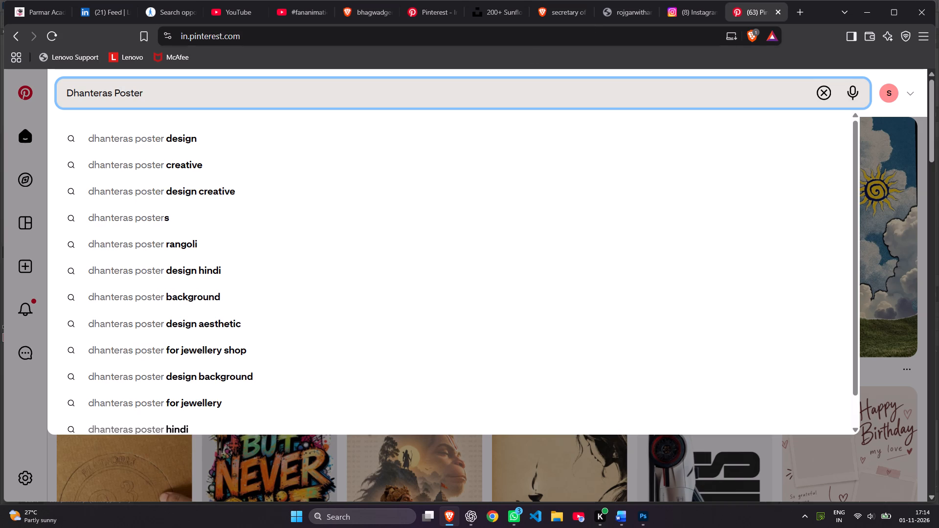
pyautogui.click(506, 138)
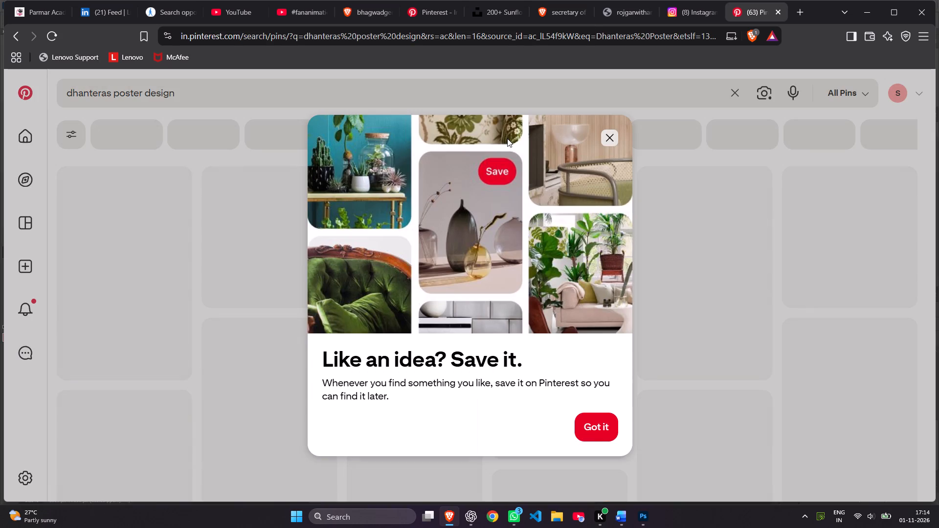
pyautogui.click(610, 134)
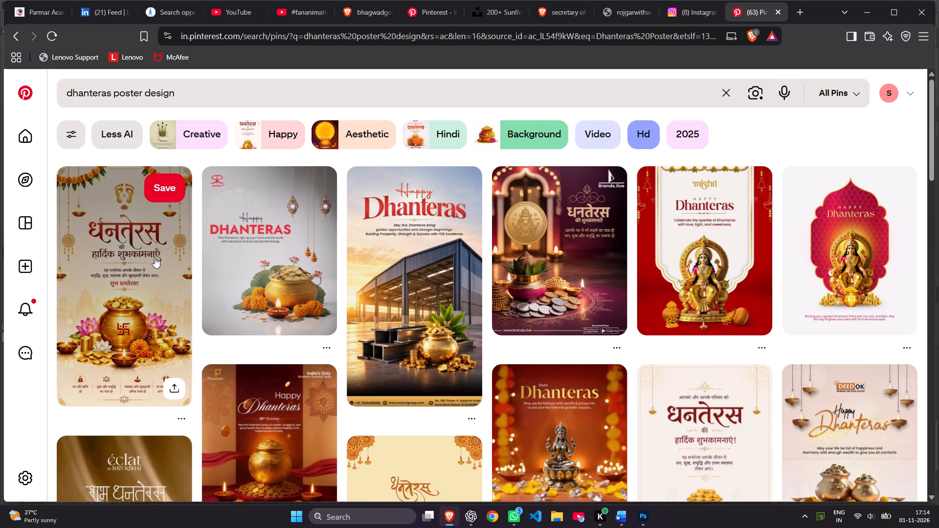
# Examine the Dhanteras poster pins and their related designs for a suitable reference image.
pyautogui.click(141, 263)
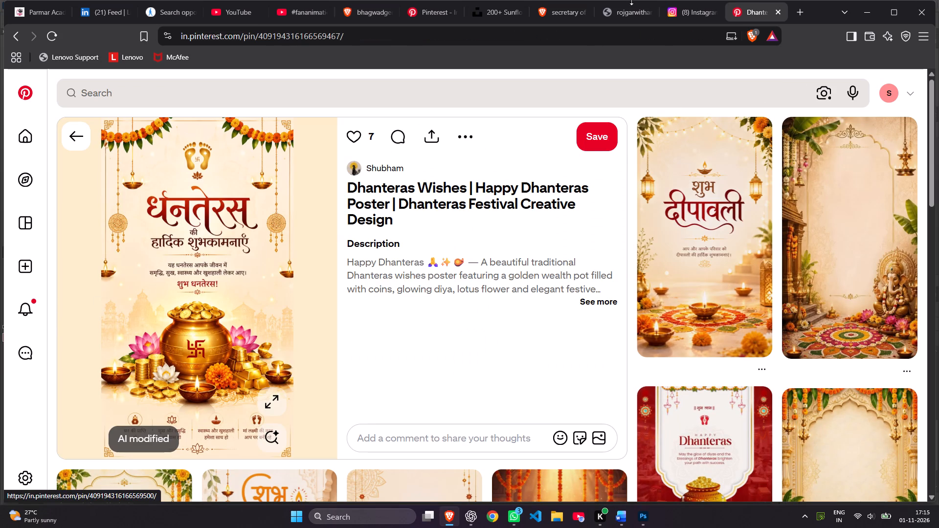
pyautogui.scroll(-5, 647, 263)
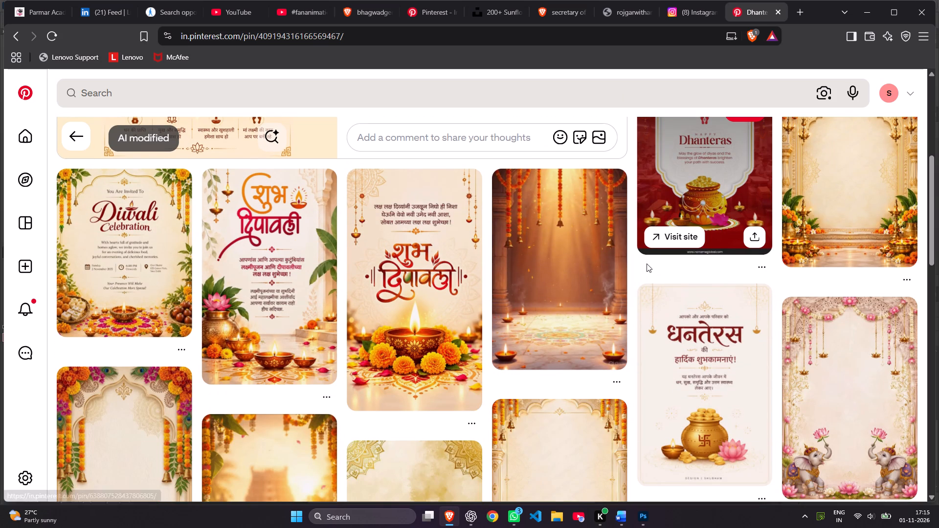
pyautogui.scroll(2, 647, 264)
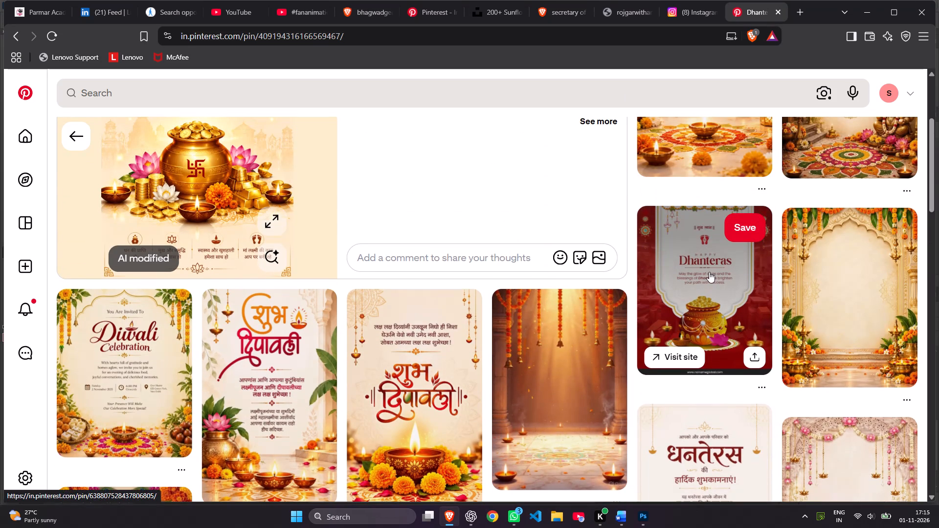
pyautogui.click(710, 271)
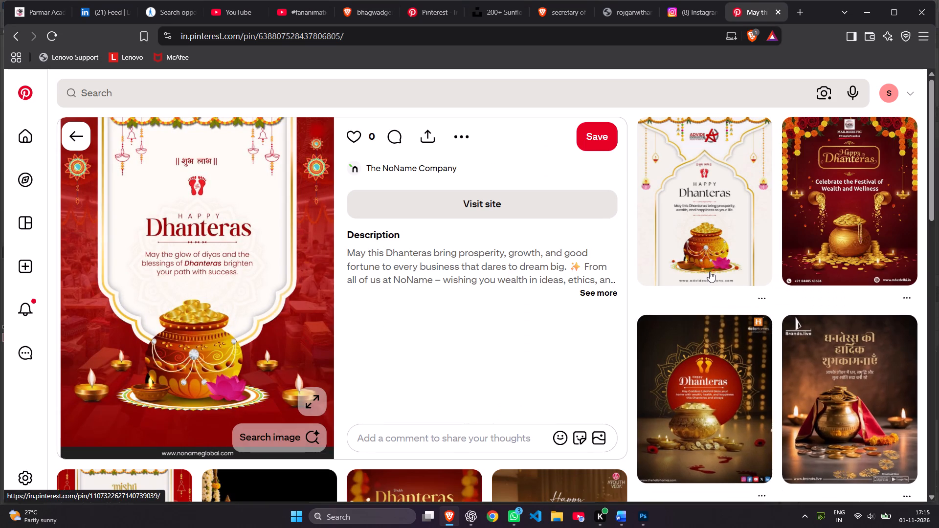
pyautogui.scroll(-2, 786, 265)
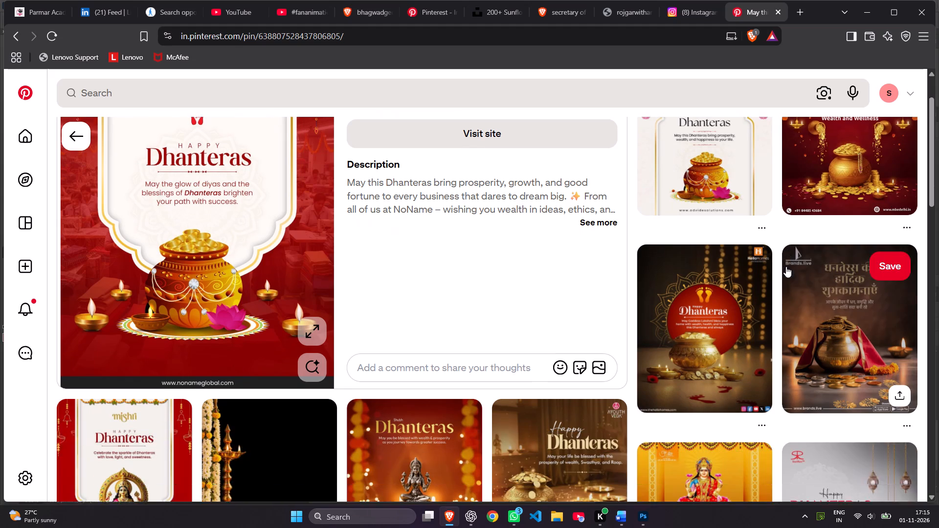
pyautogui.scroll(-3, 786, 266)
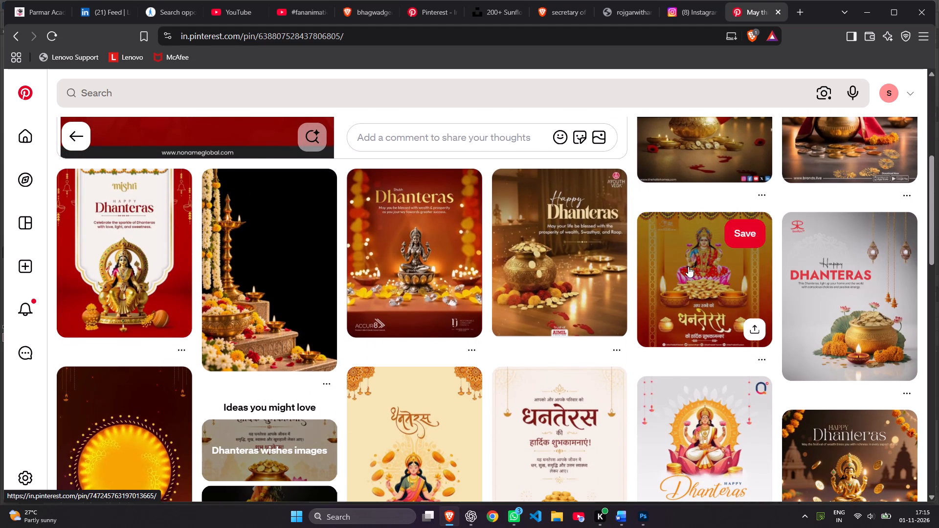
pyautogui.scroll(-4, 607, 256)
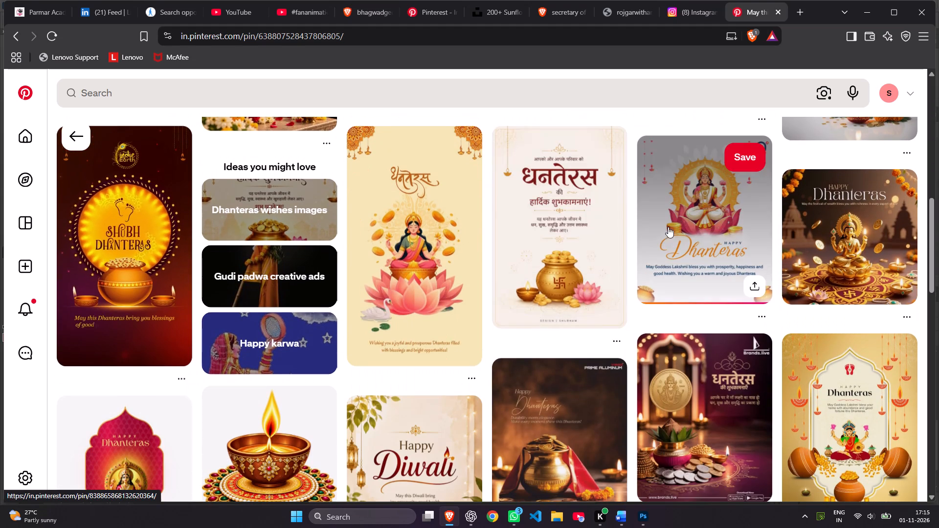
# Save the QDegrees Happy Dhanteras poster showing Goddess Lakshmi on a lotus to the Downloads folder as a JPEG image.
pyautogui.click(692, 219)
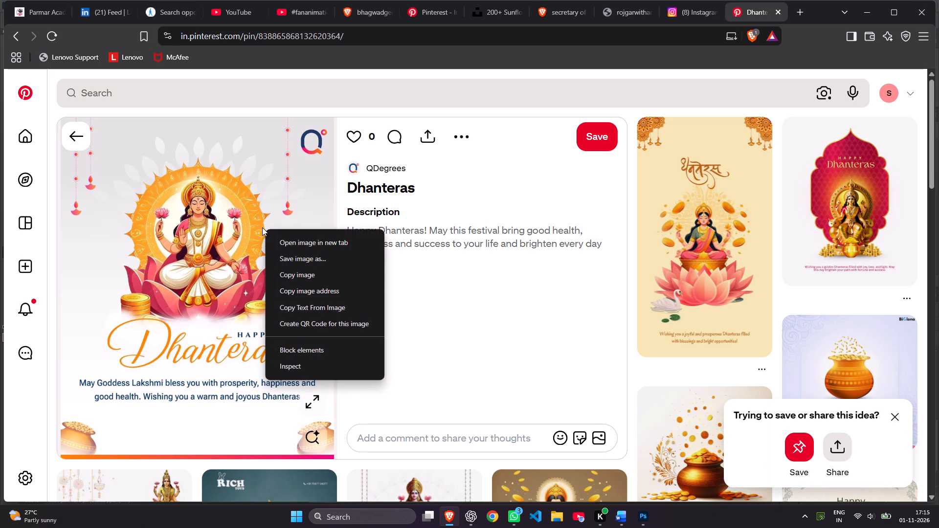
pyautogui.click(301, 260)
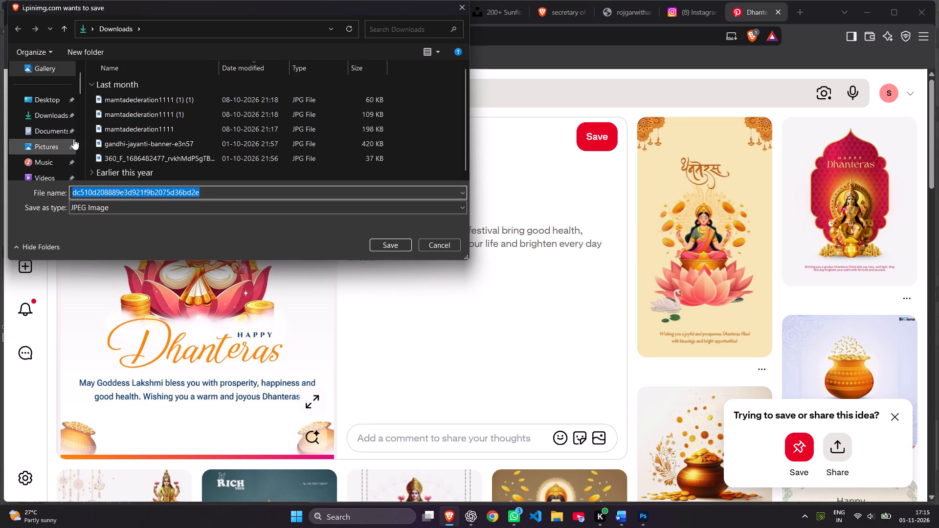
pyautogui.click(52, 115)
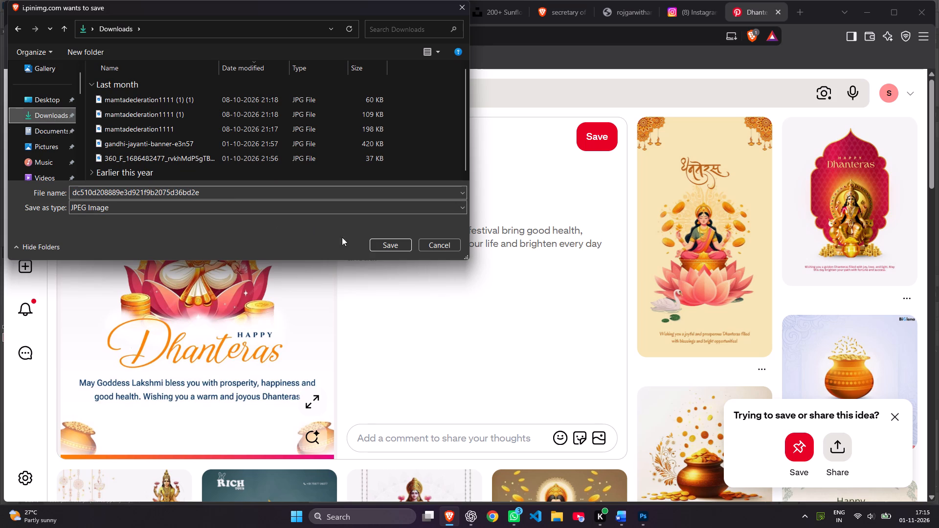
pyautogui.click(394, 245)
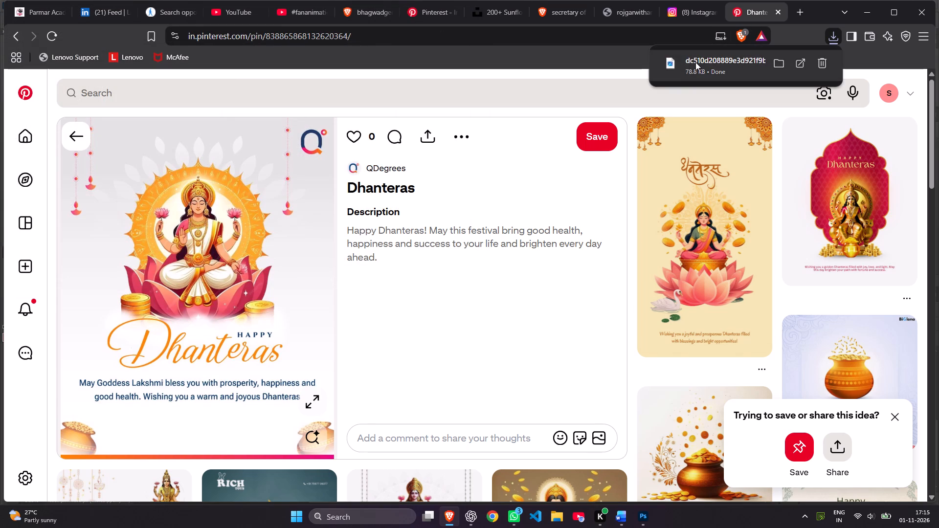
# Switch to Photoshop and place the downloaded Dhanteras image on the canvas of rc header and footer.psd.
pyautogui.moveTo(696, 62); pyautogui.dragTo(691, 378)
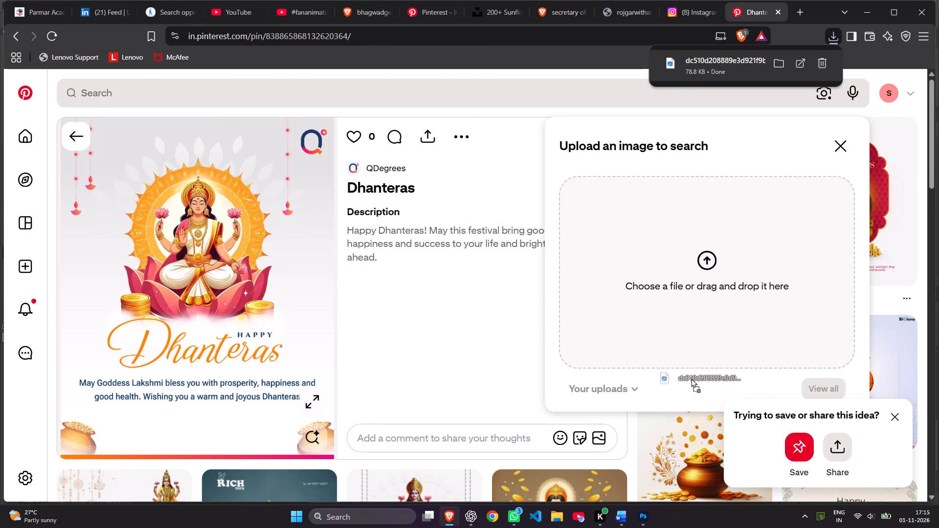
pyautogui.moveTo(691, 378); pyautogui.dragTo(612, 479)
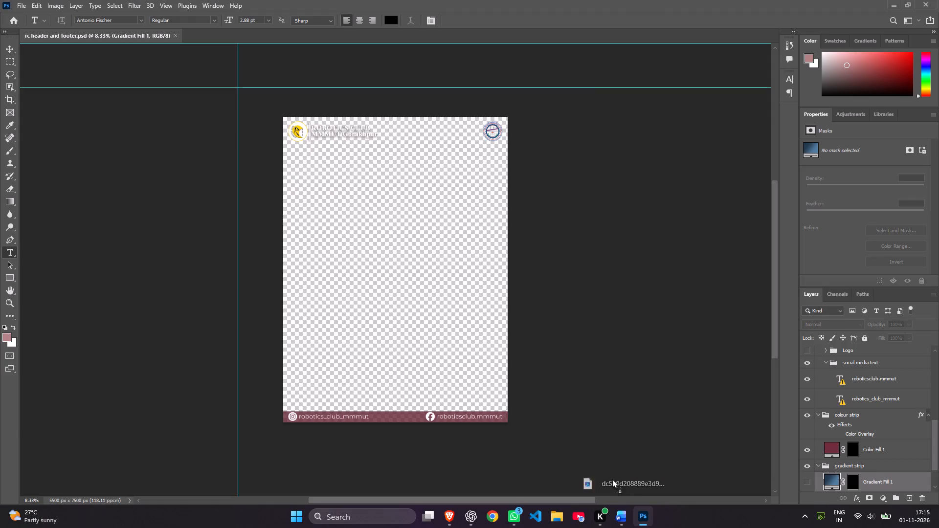
pyautogui.moveTo(612, 479); pyautogui.dragTo(394, 263)
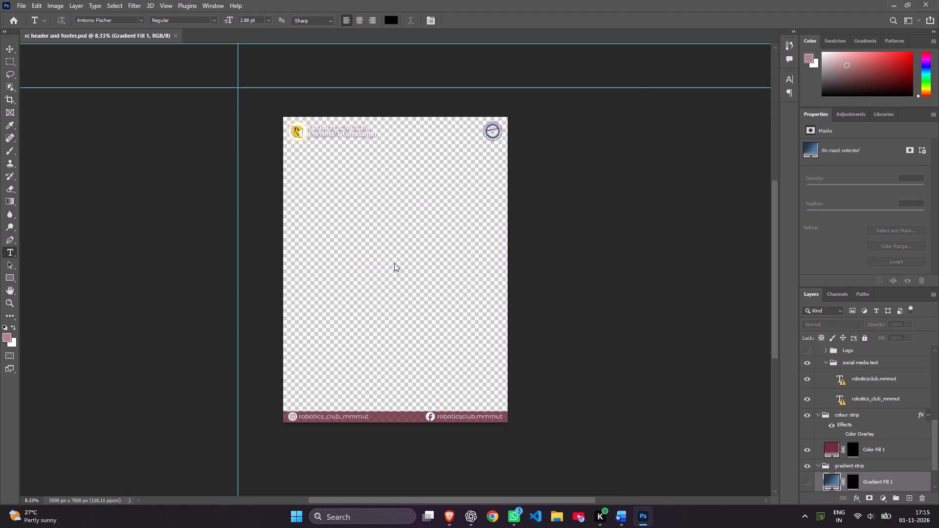
pyautogui.click(413, 253)
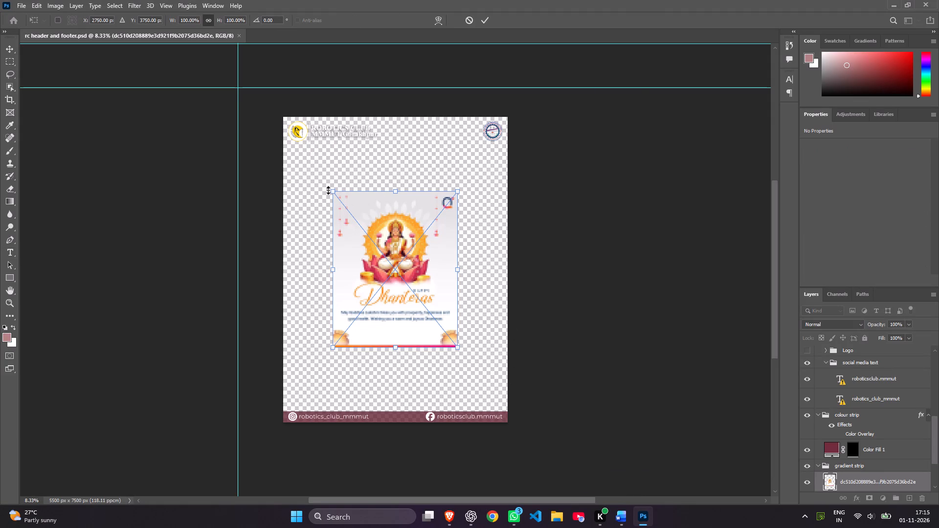
# Scale the placed Dhanteras image proportionally to about 190% so it spans the canvas from the top edge to the footer strip.
pyautogui.moveTo(334, 192); pyautogui.dragTo(308, 164)
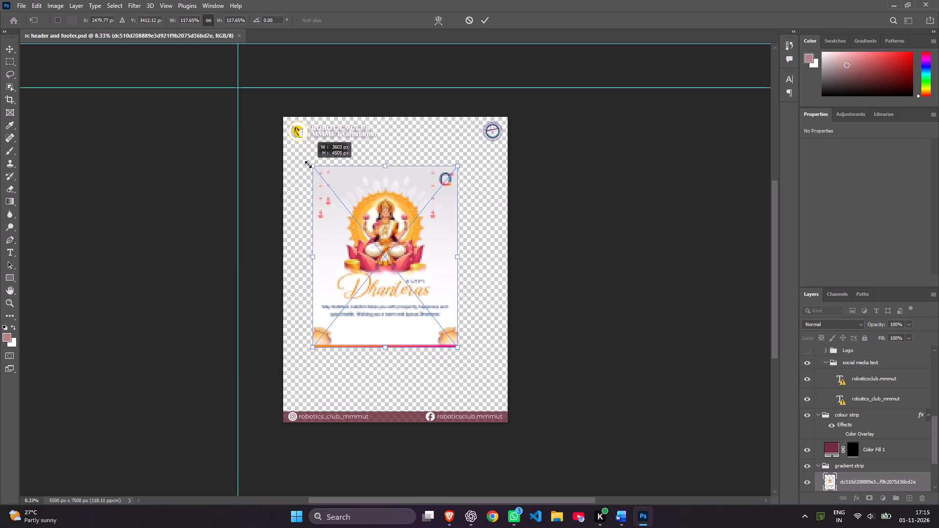
pyautogui.moveTo(308, 164); pyautogui.dragTo(292, 107)
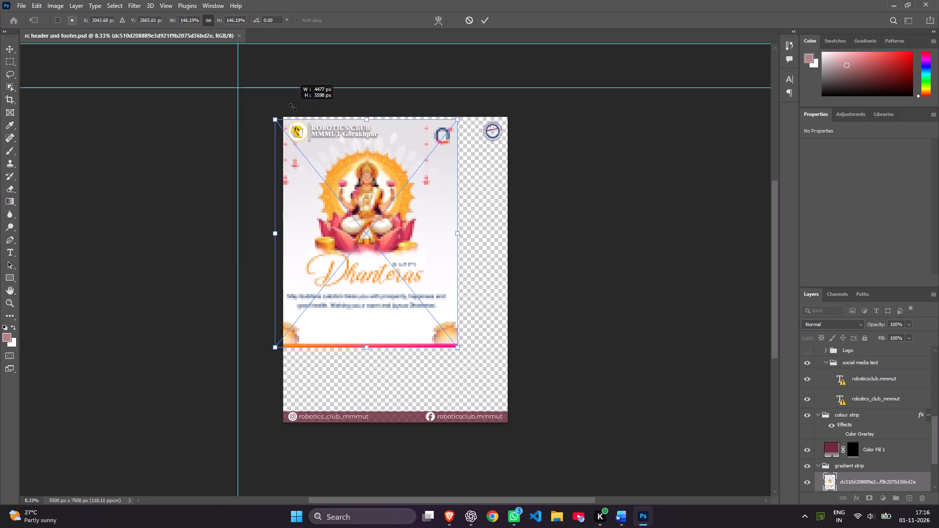
pyautogui.moveTo(292, 107); pyautogui.dragTo(293, 102)
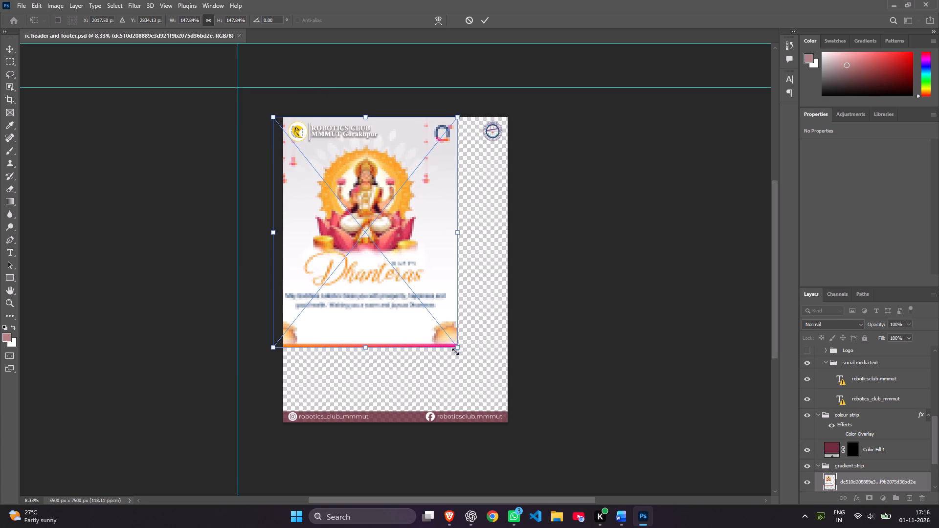
pyautogui.moveTo(456, 345); pyautogui.dragTo(507, 404)
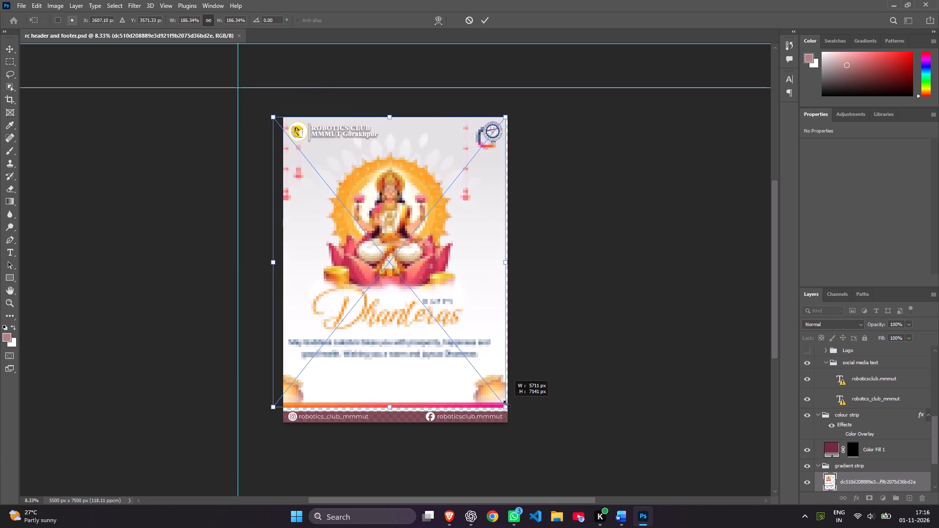
pyautogui.moveTo(507, 404); pyautogui.dragTo(510, 420)
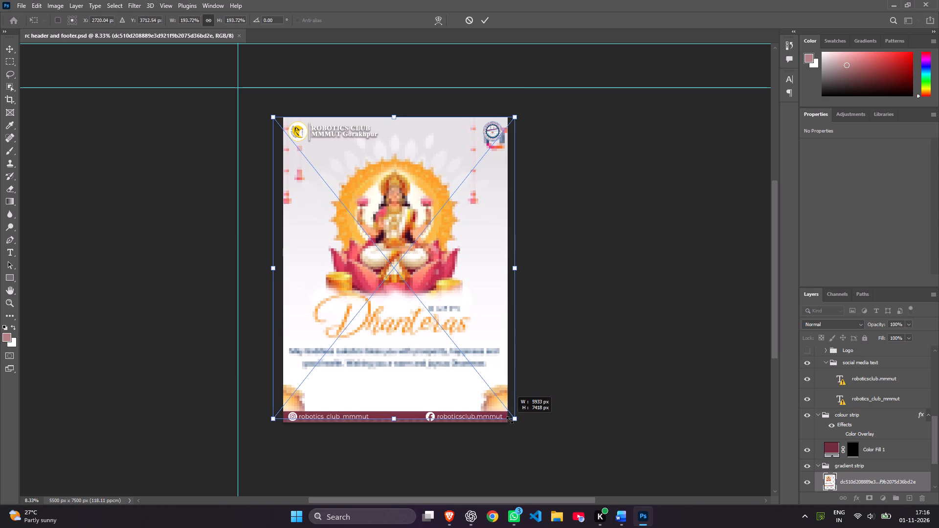
pyautogui.moveTo(510, 420); pyautogui.dragTo(504, 416)
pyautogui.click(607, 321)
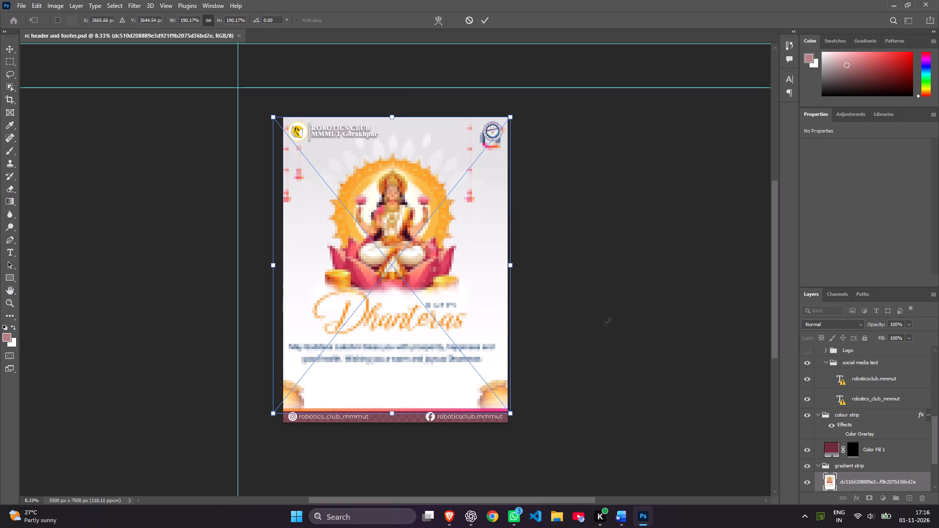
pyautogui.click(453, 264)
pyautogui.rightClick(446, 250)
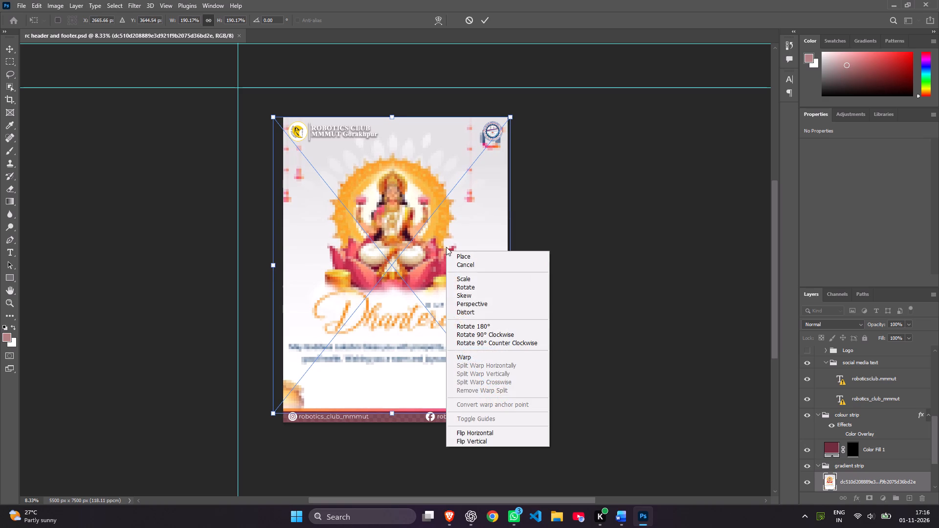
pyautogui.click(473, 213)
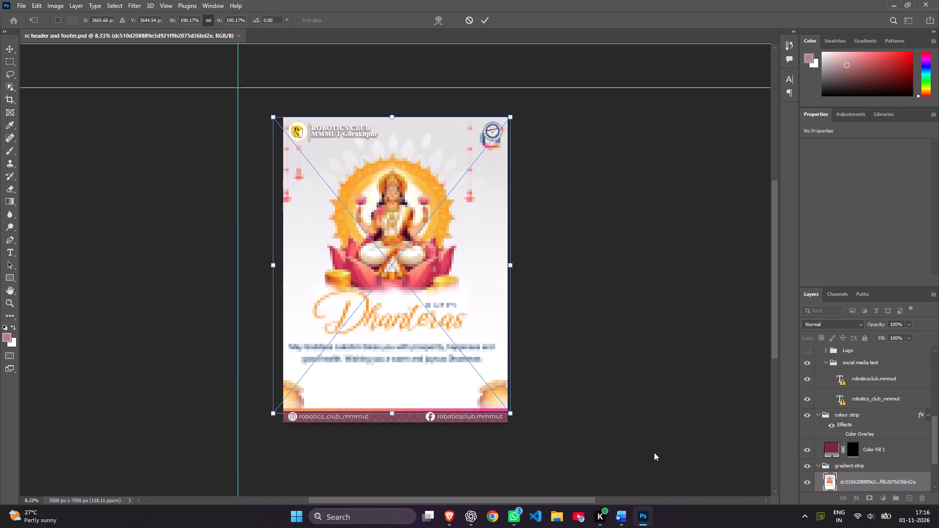
# Capture a screen snip of the poster canvas with the placed Dhanteras image and copy it to the clipboard.
pyautogui.press('Print')
pyautogui.moveTo(207, 84); pyautogui.dragTo(623, 478)
pyautogui.click(301, 498)
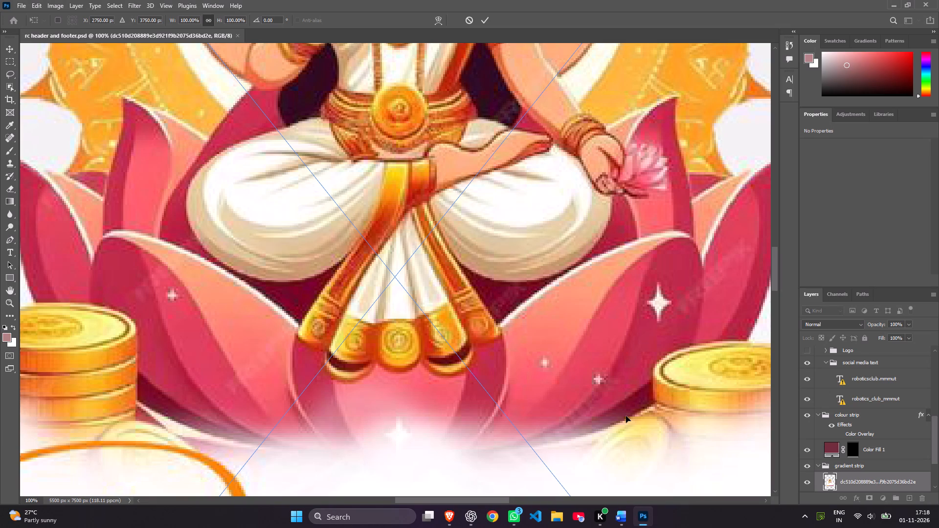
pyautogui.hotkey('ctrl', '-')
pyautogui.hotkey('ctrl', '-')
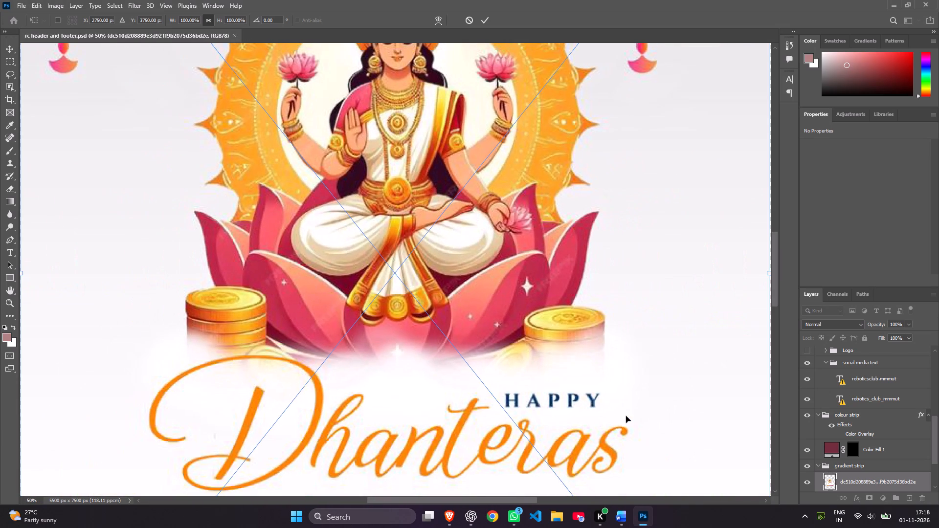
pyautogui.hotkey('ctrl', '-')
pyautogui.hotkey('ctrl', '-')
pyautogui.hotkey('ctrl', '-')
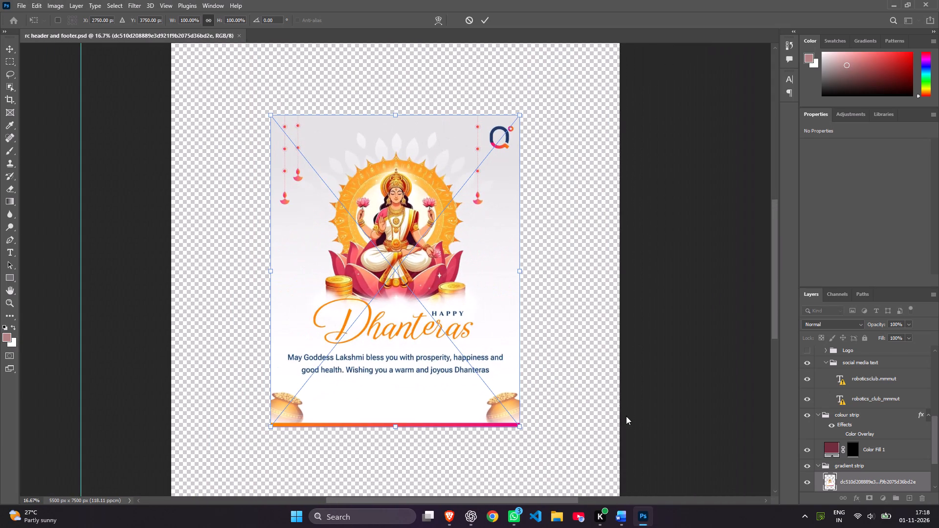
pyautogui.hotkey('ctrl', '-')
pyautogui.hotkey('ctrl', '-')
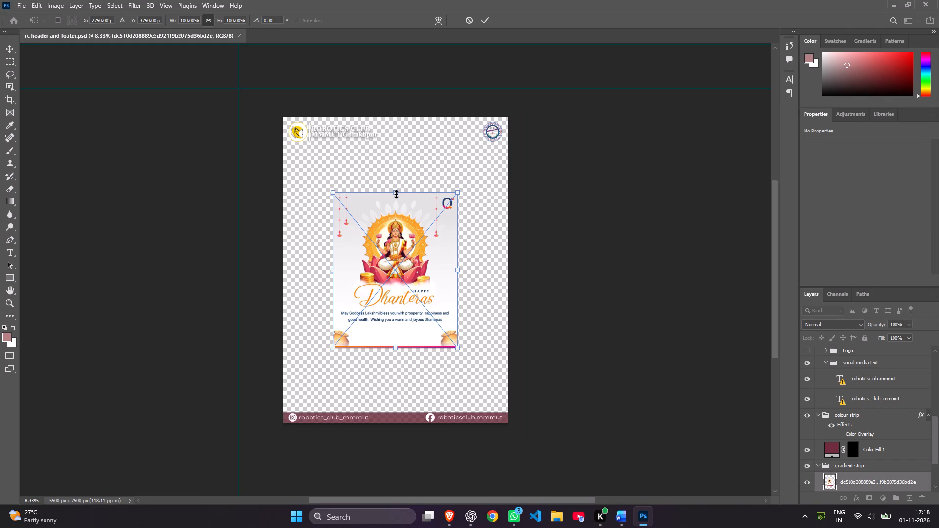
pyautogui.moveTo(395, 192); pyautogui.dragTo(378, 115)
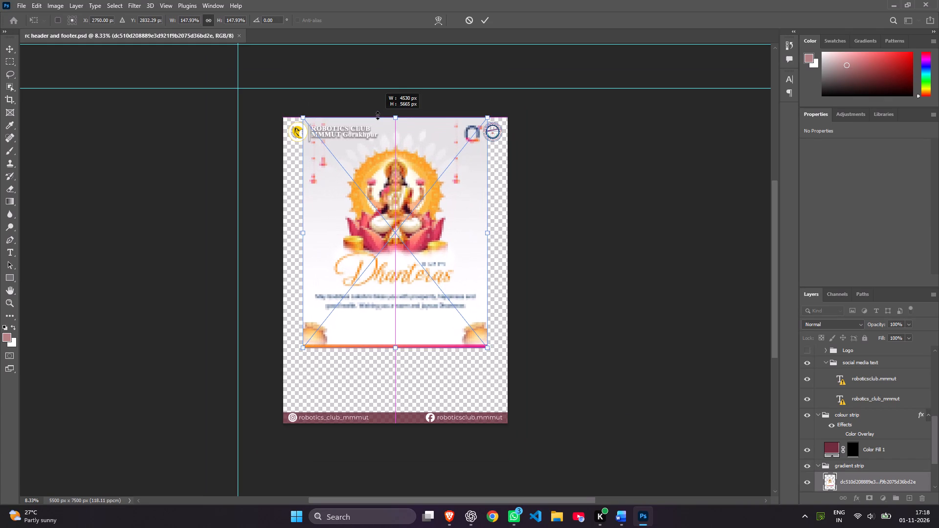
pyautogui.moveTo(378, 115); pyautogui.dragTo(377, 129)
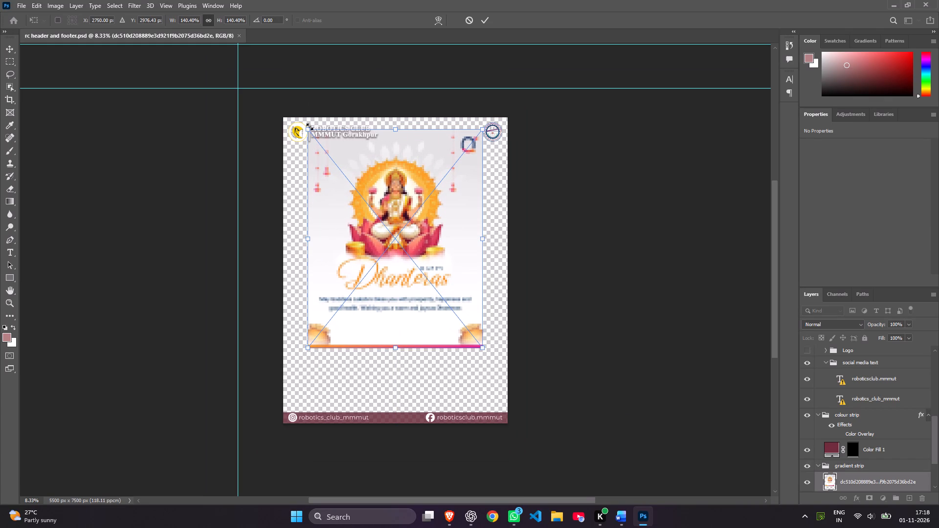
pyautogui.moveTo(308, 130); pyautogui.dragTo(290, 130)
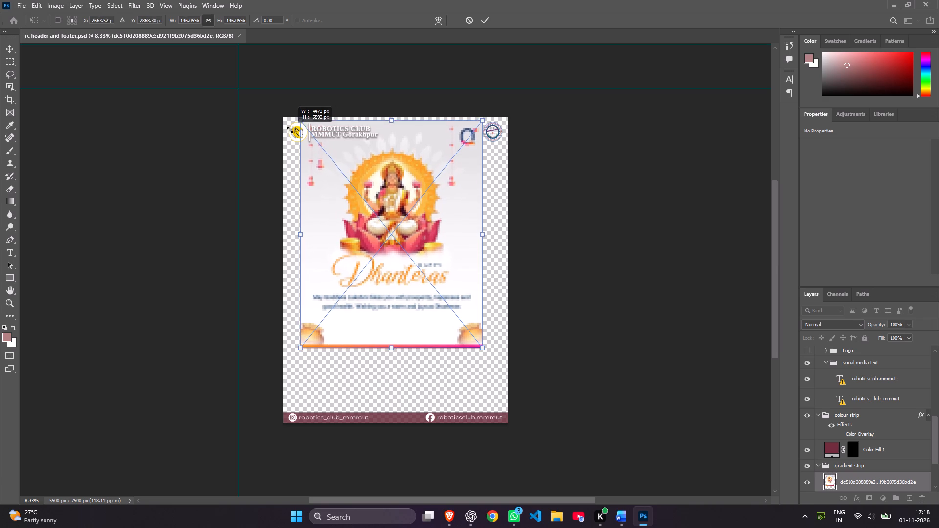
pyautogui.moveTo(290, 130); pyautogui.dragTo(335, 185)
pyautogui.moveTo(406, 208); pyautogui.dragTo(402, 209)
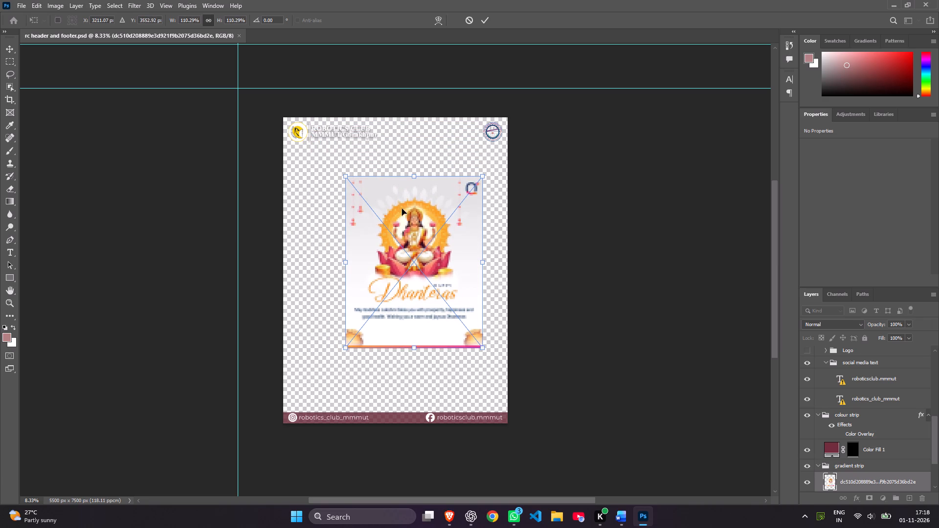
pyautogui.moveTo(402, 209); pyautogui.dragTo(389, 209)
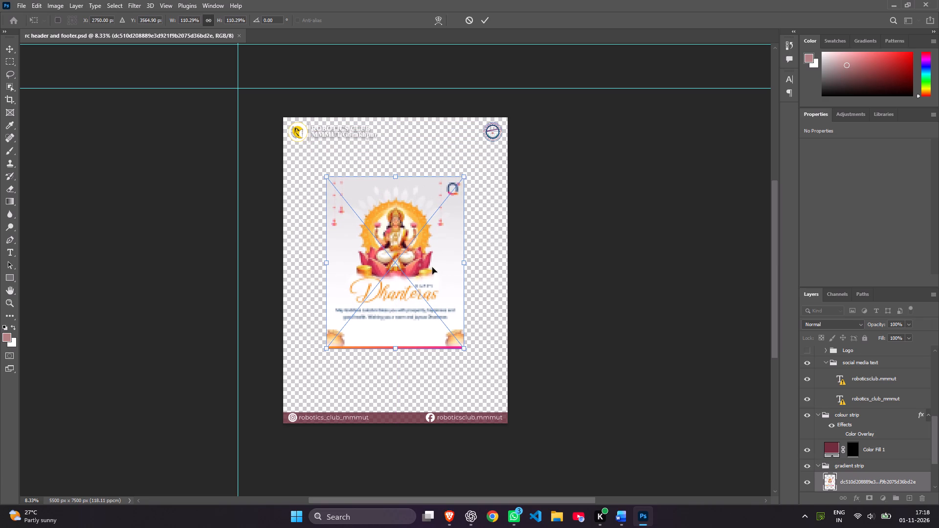
# Enlarge the placed Dhanteras image proportionally to about 189% so it covers the page from the top edge down to the footer strip.
pyautogui.moveTo(465, 348); pyautogui.dragTo(490, 391)
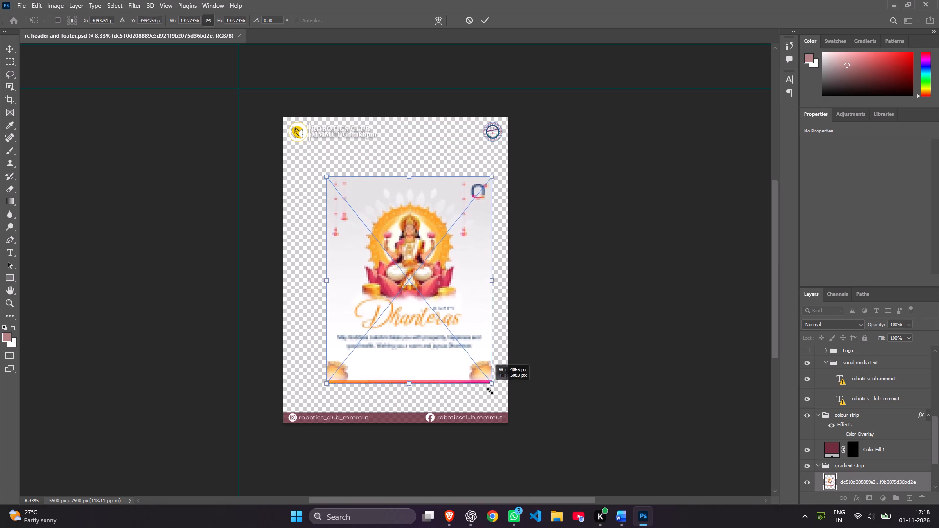
pyautogui.moveTo(490, 391); pyautogui.dragTo(500, 424)
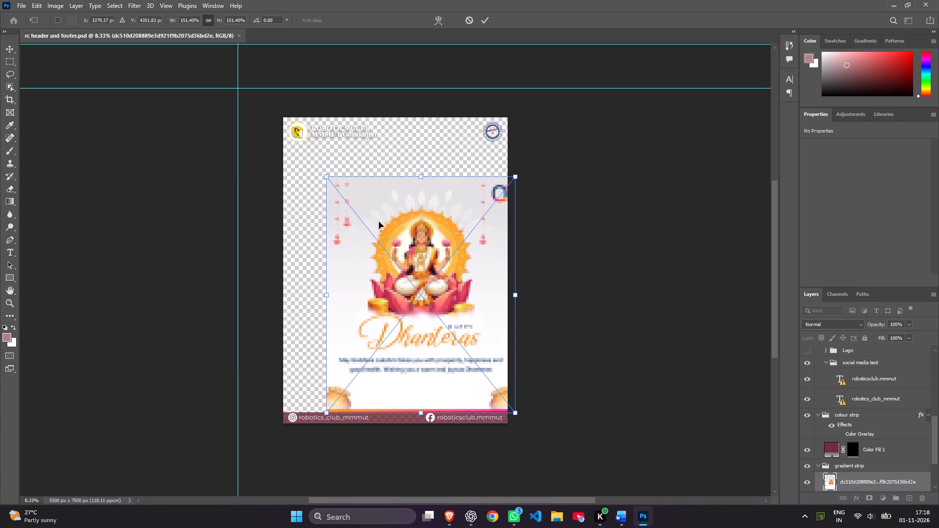
pyautogui.moveTo(324, 176); pyautogui.dragTo(273, 131)
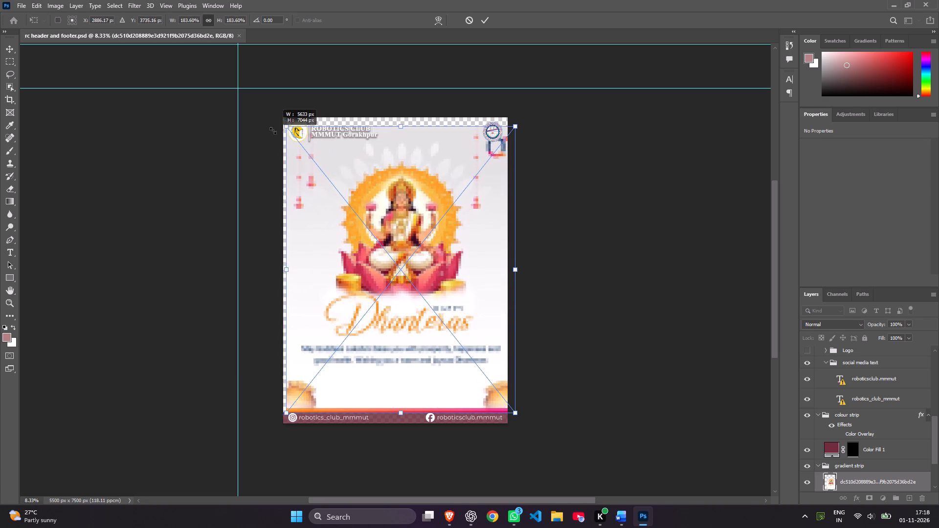
pyautogui.moveTo(273, 131); pyautogui.dragTo(273, 122)
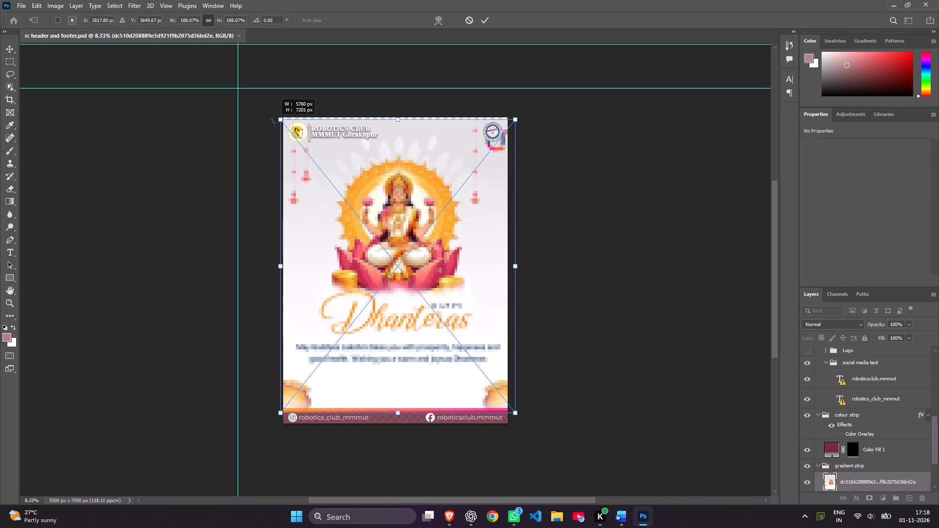
pyautogui.moveTo(273, 122); pyautogui.dragTo(281, 122)
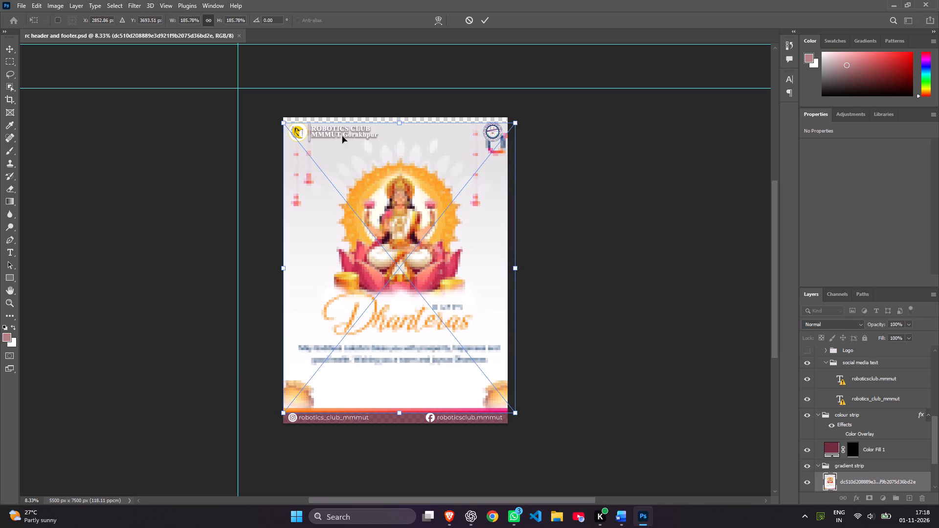
pyautogui.moveTo(400, 120); pyautogui.dragTo(400, 118)
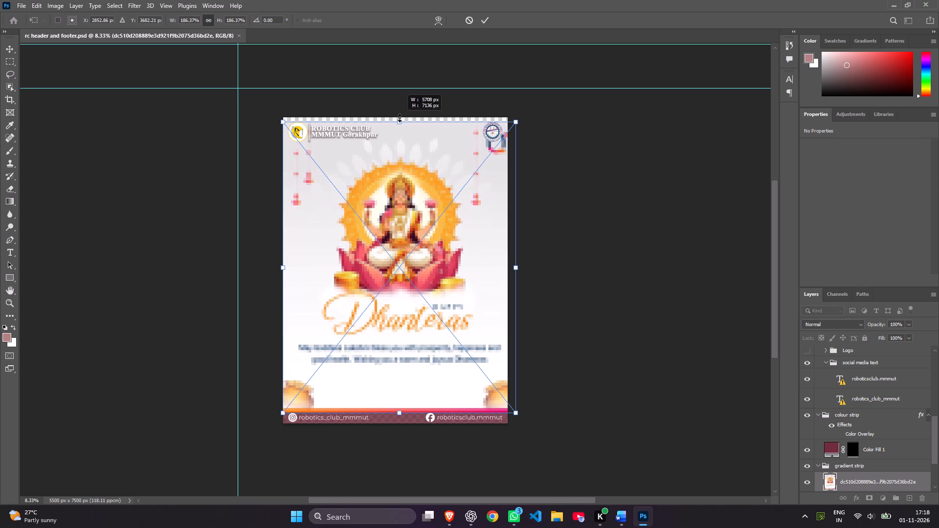
pyautogui.moveTo(400, 118); pyautogui.dragTo(400, 112)
pyautogui.click(580, 176)
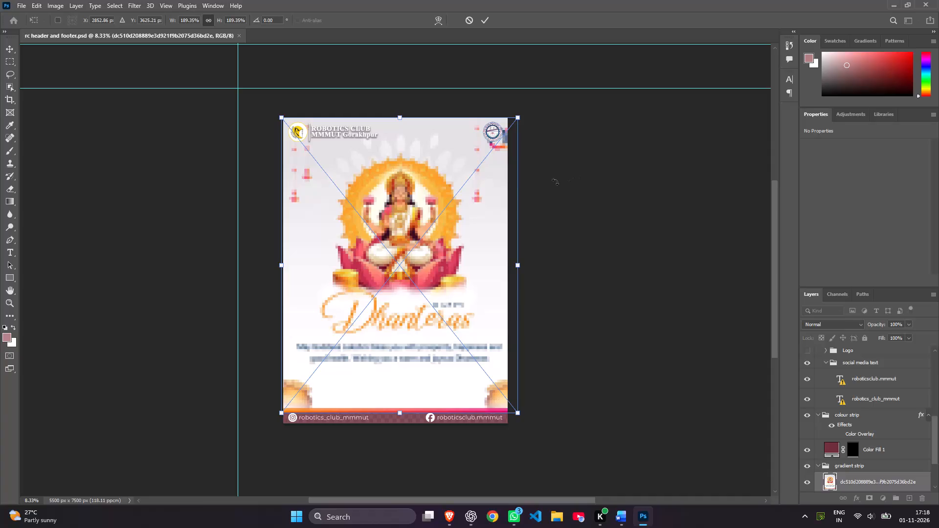
# Switch to Brave, search for "bg remover" in a new tab and open the remove.bg website.
pyautogui.click(451, 512)
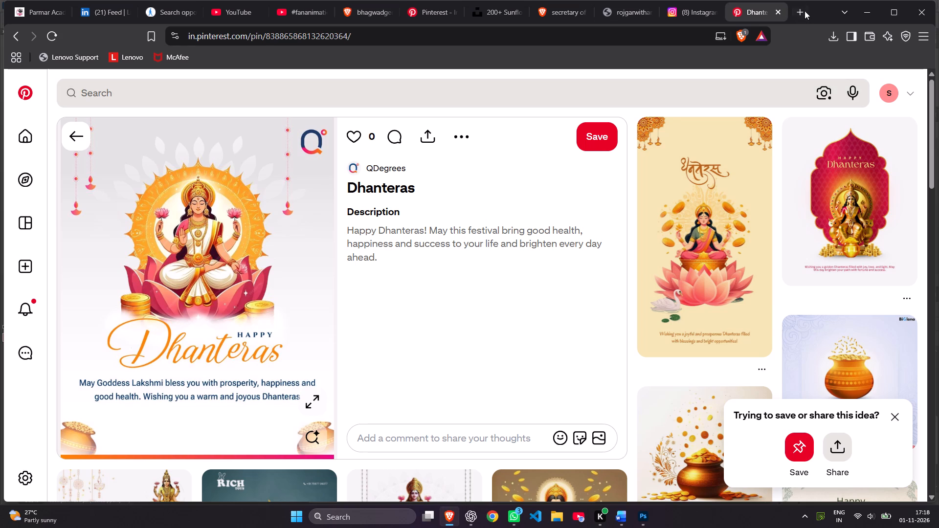
pyautogui.click(802, 10)
pyautogui.click(673, 36)
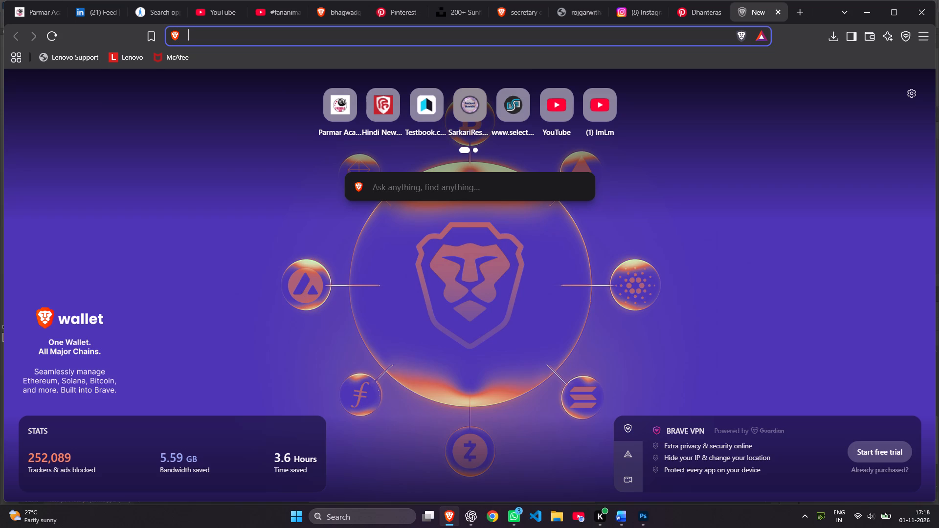
pyautogui.write('bg rem')
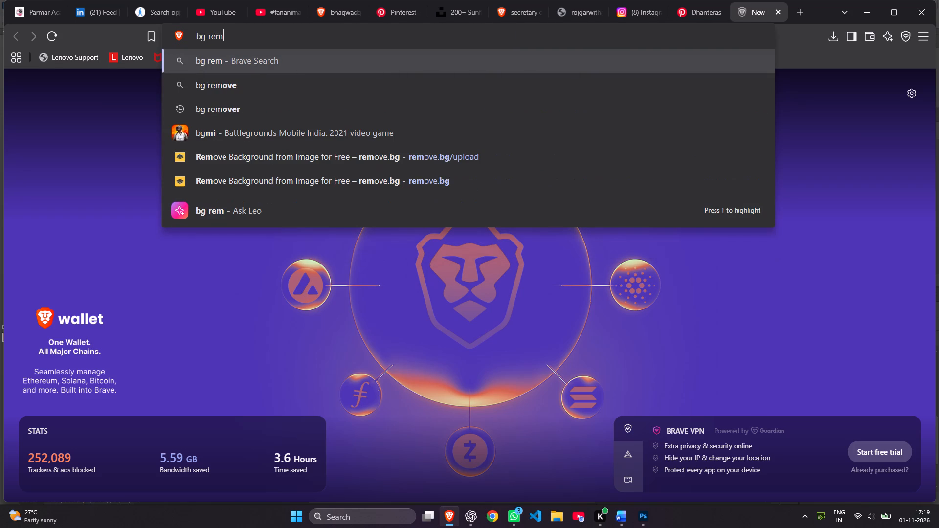
pyautogui.click(274, 115)
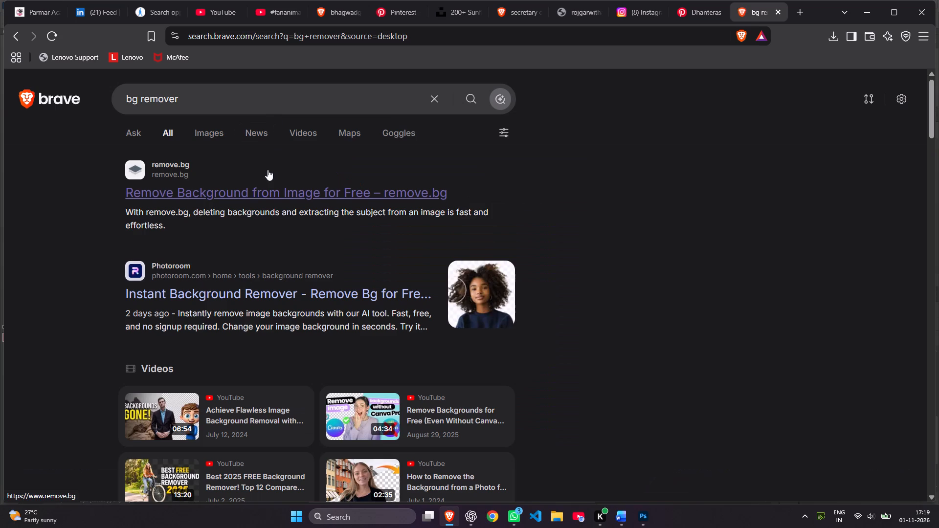
pyautogui.click(251, 197)
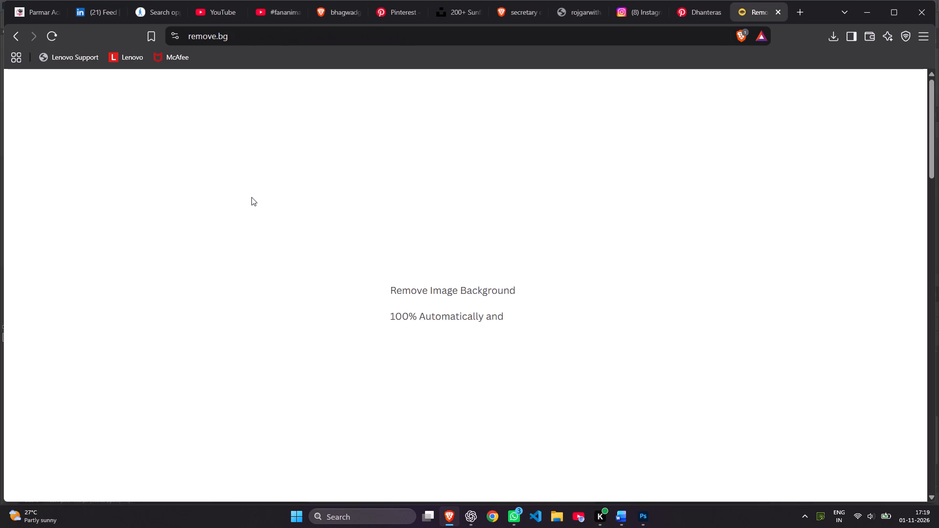
# Upload the Dhanteras JPG dc510d208889e3d921f9b2075d36bd2e from the Downloads folder to remove.bg.
pyautogui.click(629, 379)
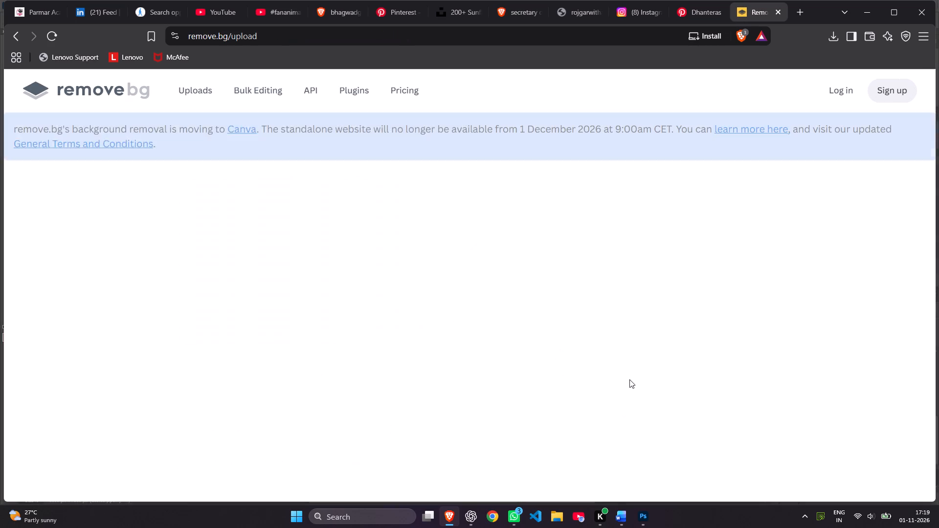
pyautogui.click(126, 102)
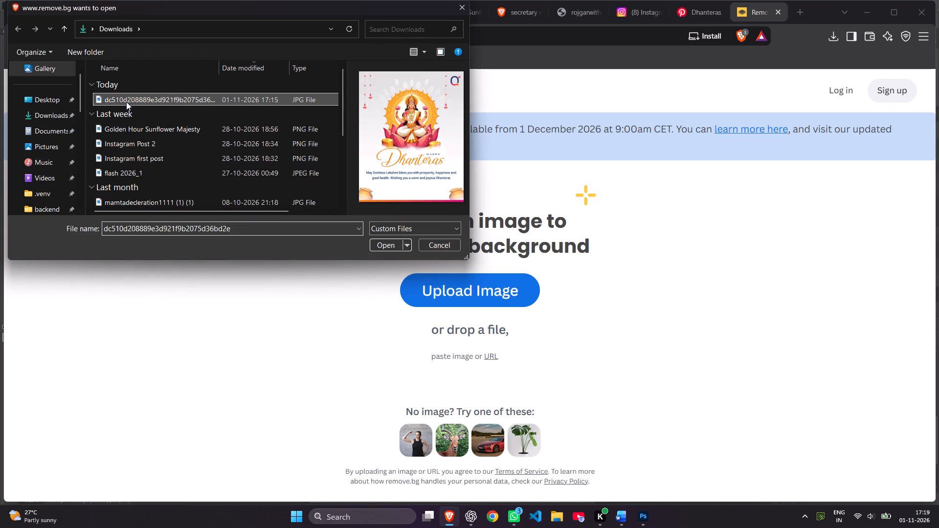
pyautogui.click(392, 239)
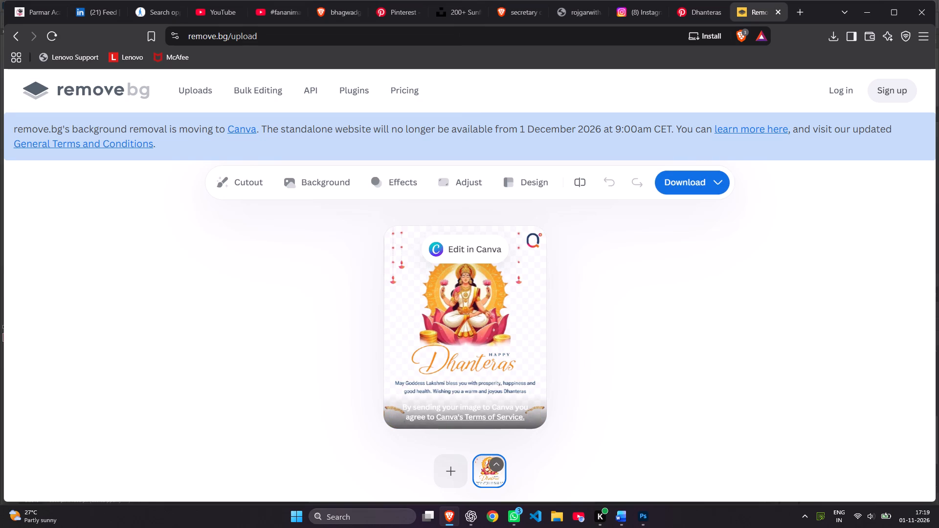
# Download the free 447 x 559 preview of the background-removed image as a PNG into the Downloads folder.
pyautogui.click(671, 182)
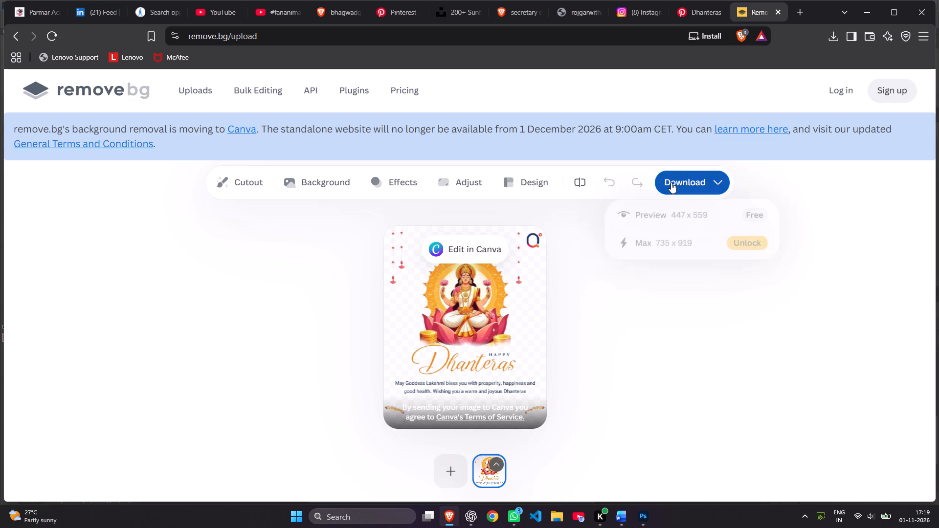
pyautogui.click(760, 212)
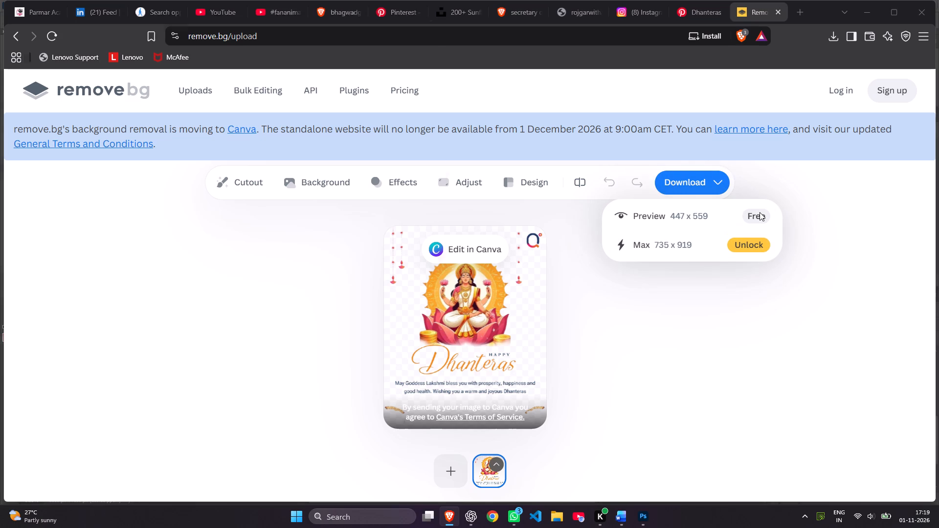
pyautogui.click(36, 111)
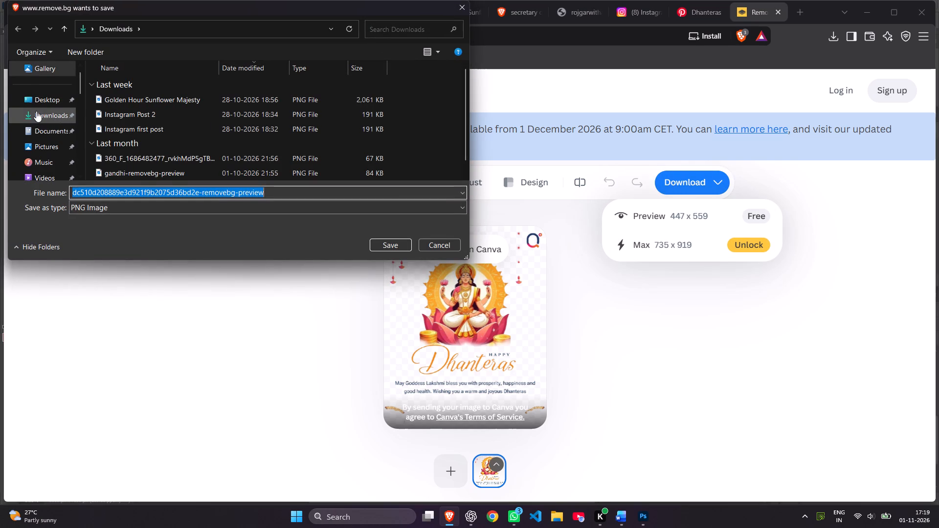
pyautogui.click(381, 241)
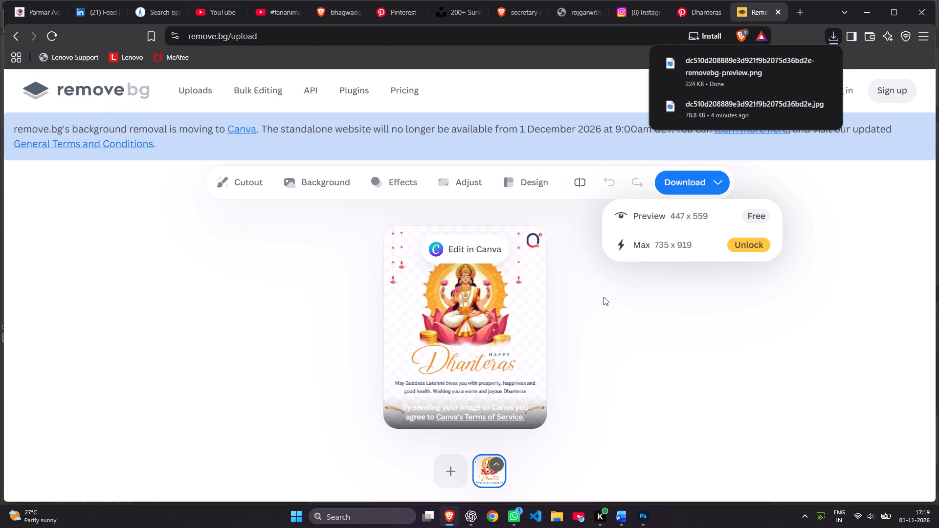
# Switch to Photoshop and move the placed Dhanteras image completely off the page, onto the empty area beside the canvas.
pyautogui.click(643, 515)
pyautogui.moveTo(392, 269); pyautogui.dragTo(675, 438)
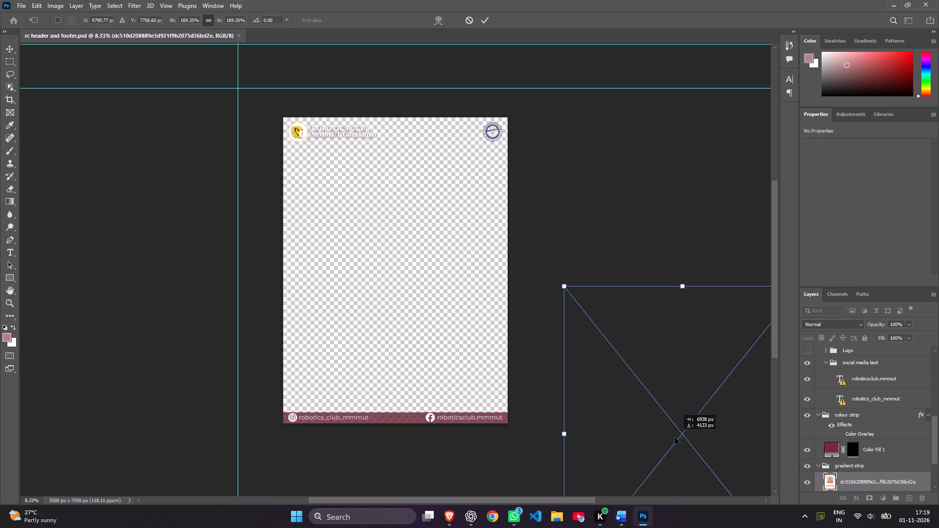
pyautogui.moveTo(675, 438); pyautogui.dragTo(779, 428)
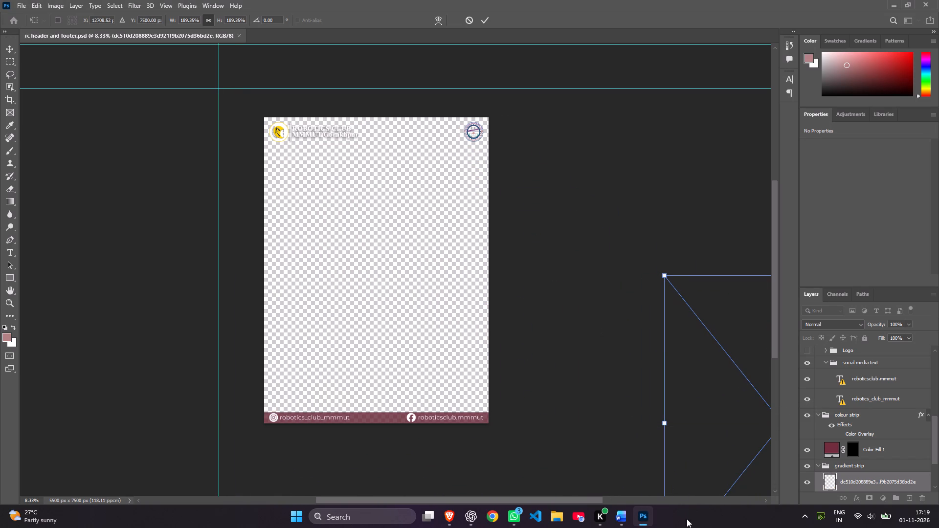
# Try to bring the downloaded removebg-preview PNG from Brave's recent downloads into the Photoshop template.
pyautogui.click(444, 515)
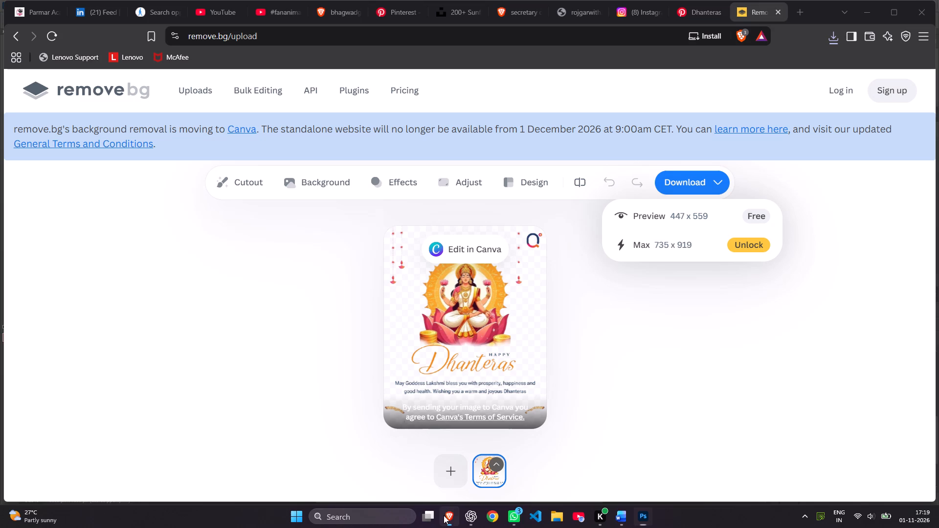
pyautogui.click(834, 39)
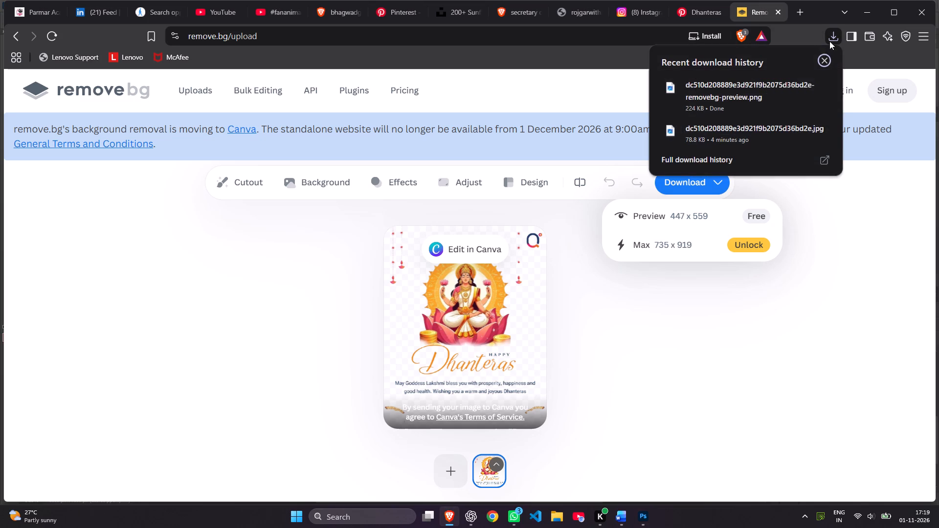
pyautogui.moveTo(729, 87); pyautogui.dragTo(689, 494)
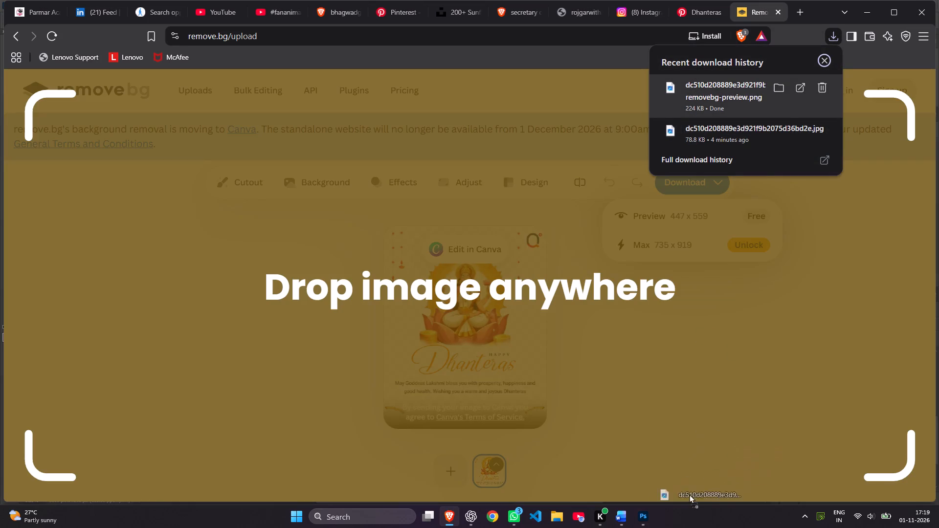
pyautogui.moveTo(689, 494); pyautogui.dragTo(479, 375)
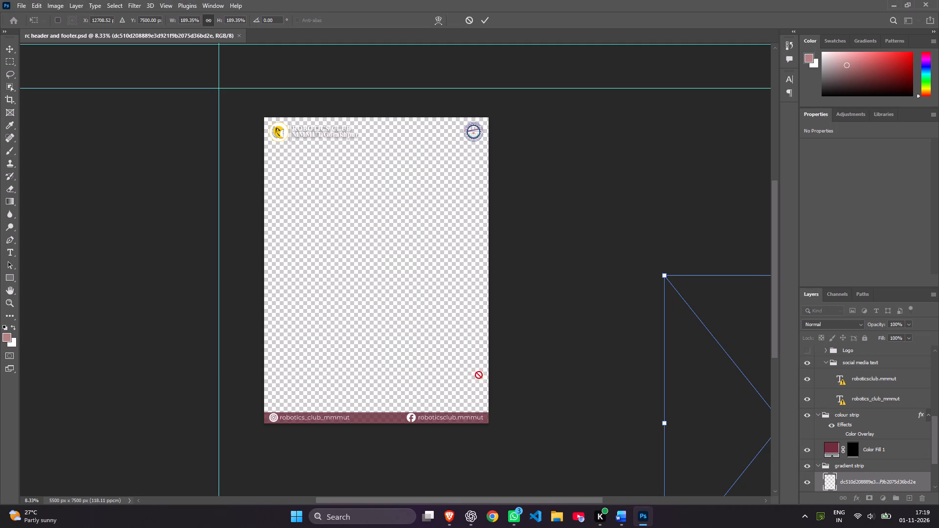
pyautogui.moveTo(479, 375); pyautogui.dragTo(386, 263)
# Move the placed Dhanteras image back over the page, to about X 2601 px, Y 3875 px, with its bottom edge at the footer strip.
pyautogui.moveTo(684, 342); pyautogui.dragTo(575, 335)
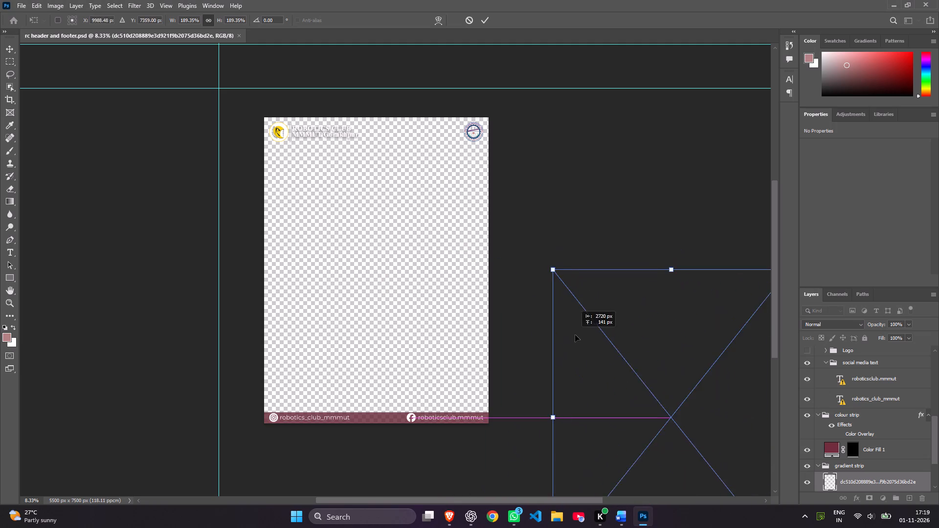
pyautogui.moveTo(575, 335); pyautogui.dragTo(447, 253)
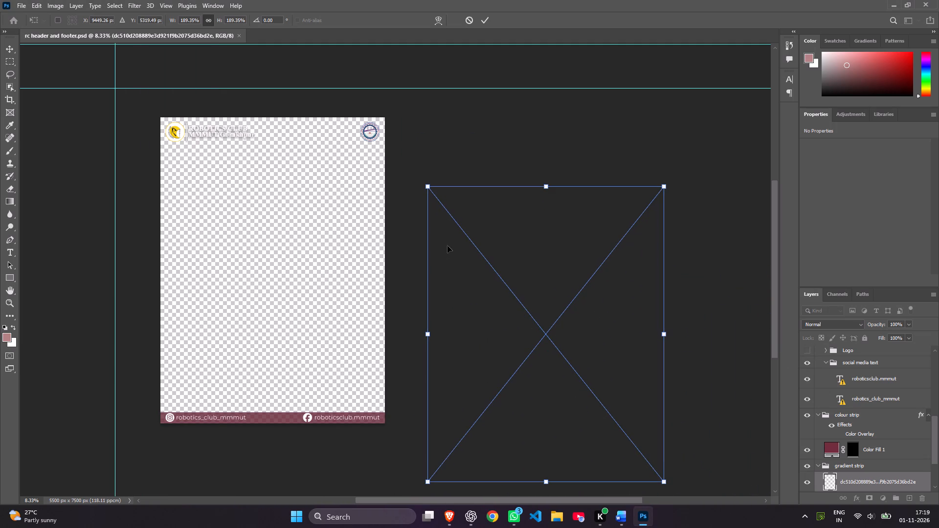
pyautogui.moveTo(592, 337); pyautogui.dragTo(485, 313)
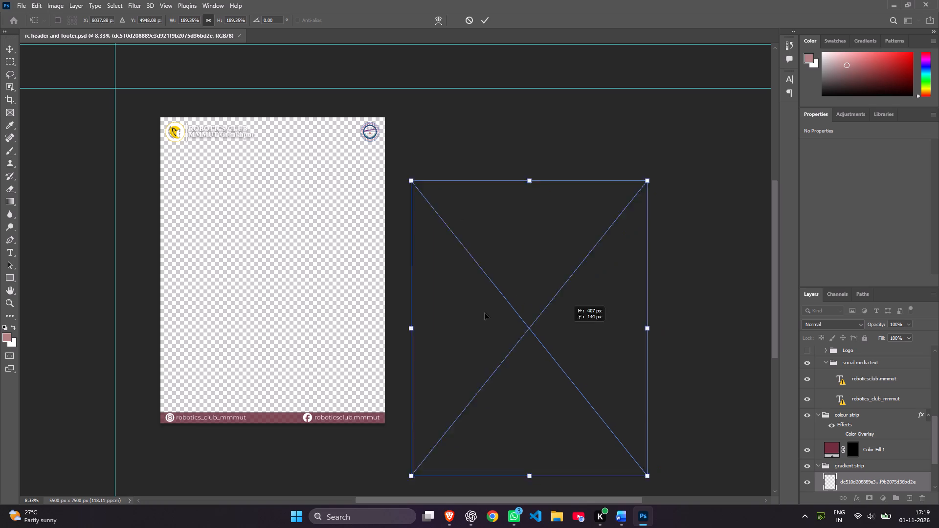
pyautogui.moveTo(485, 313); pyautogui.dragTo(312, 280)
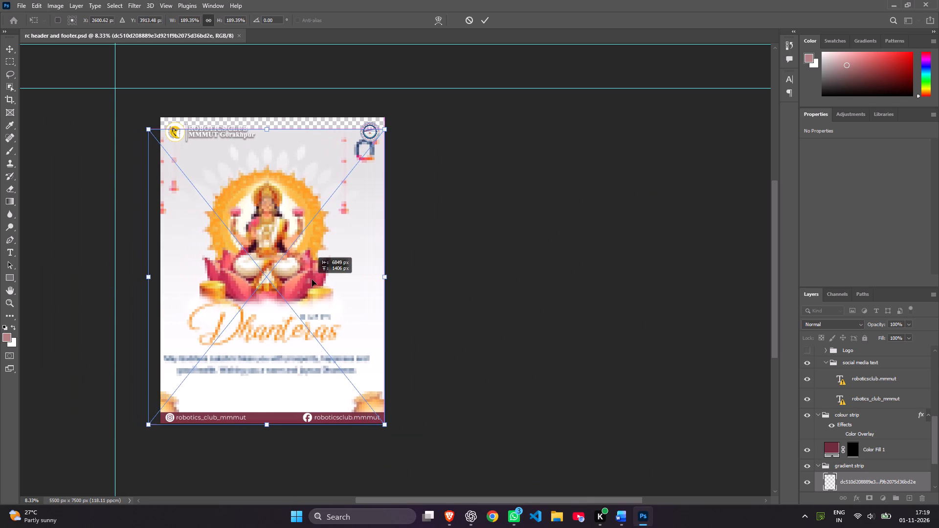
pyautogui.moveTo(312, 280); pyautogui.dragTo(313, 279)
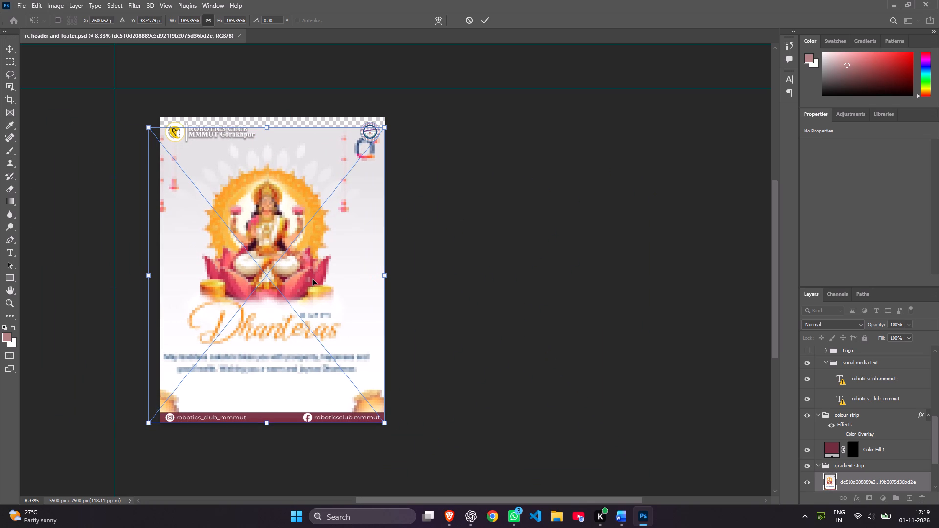
pyautogui.press('Print')
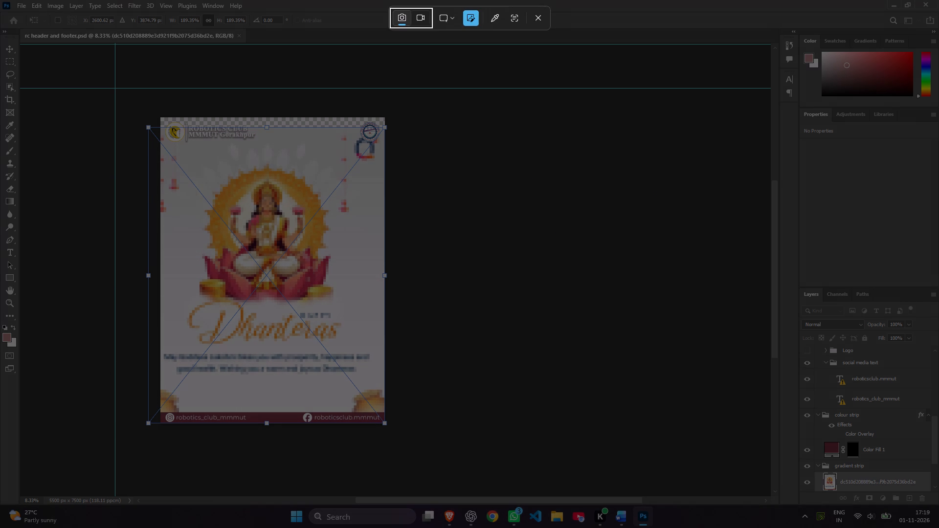
pyautogui.moveTo(110, 97); pyautogui.dragTo(530, 439)
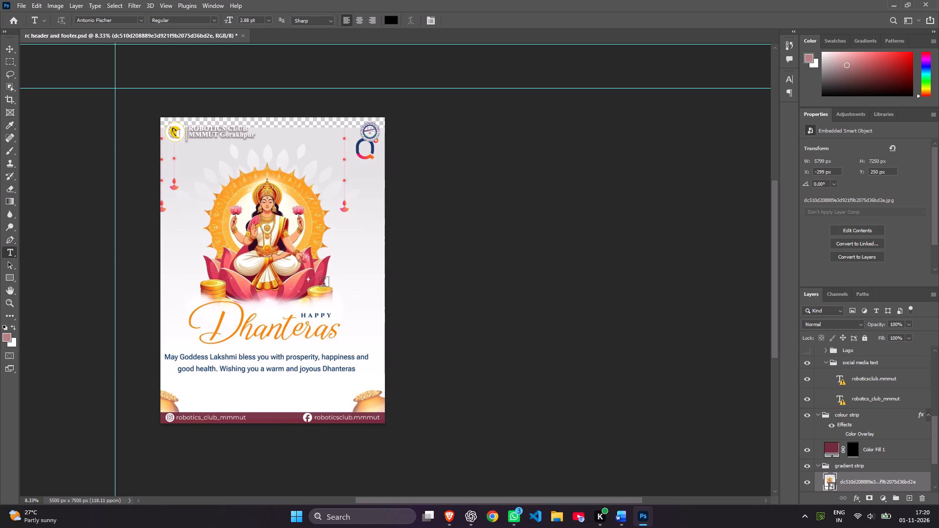
pyautogui.rightClick(251, 239)
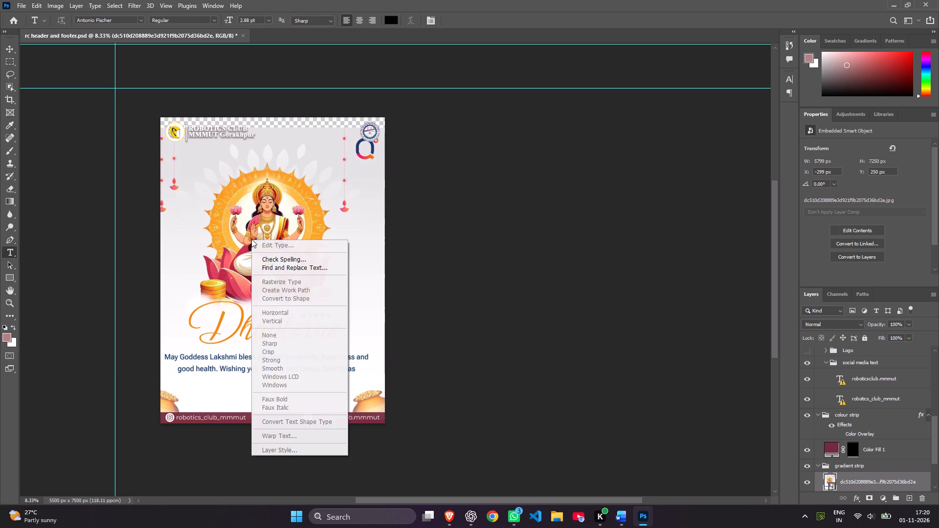
pyautogui.scroll(-4, 837, 317)
pyautogui.scroll(-4, 828, 359)
pyautogui.rightClick(847, 485)
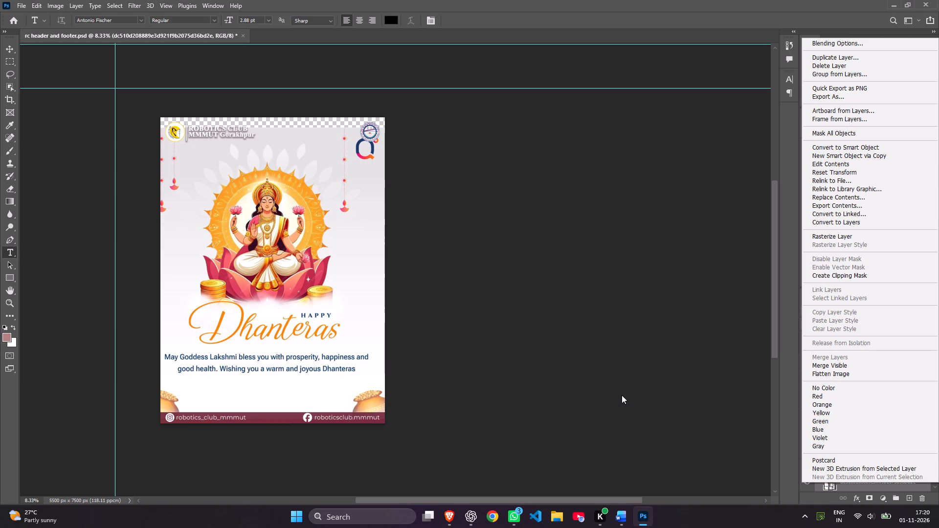
pyautogui.click(821, 66)
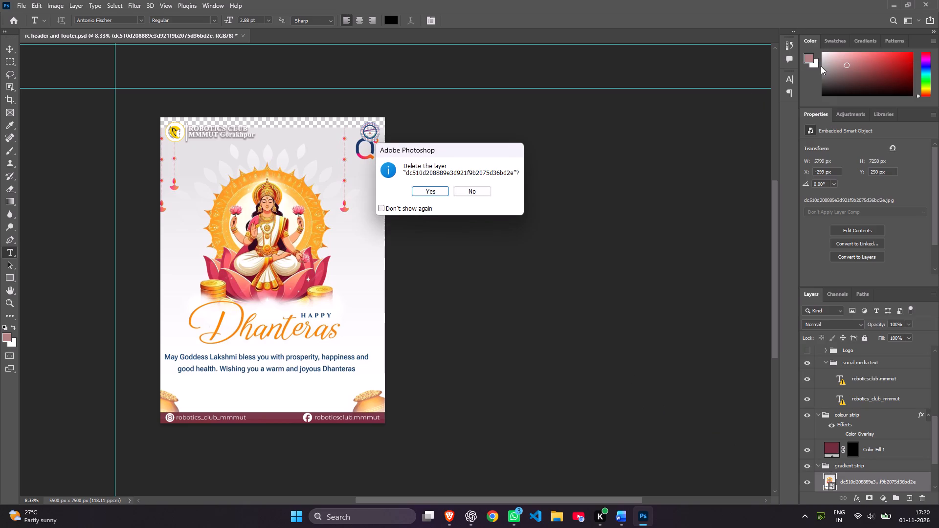
pyautogui.click(423, 189)
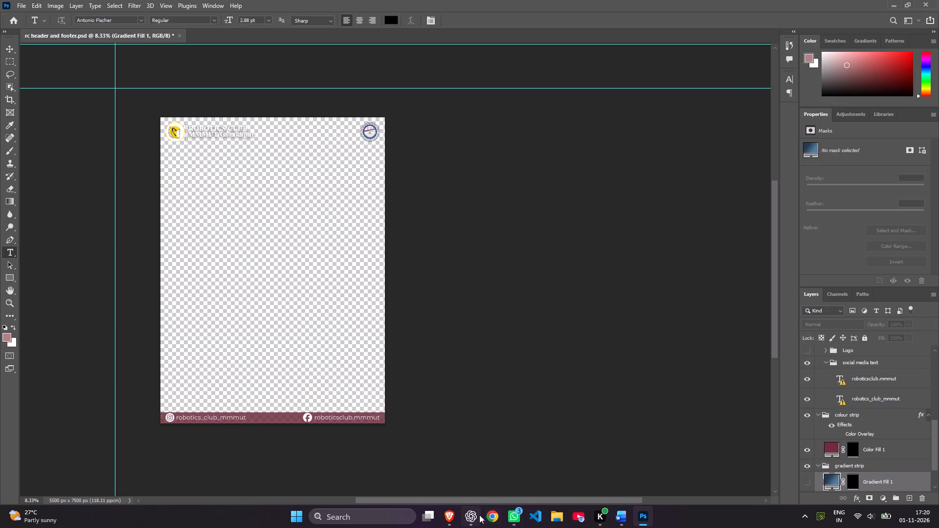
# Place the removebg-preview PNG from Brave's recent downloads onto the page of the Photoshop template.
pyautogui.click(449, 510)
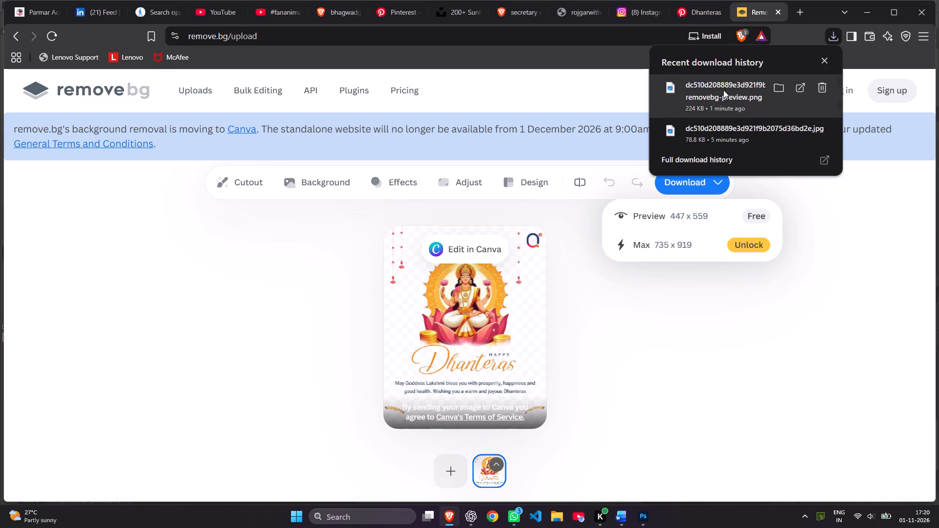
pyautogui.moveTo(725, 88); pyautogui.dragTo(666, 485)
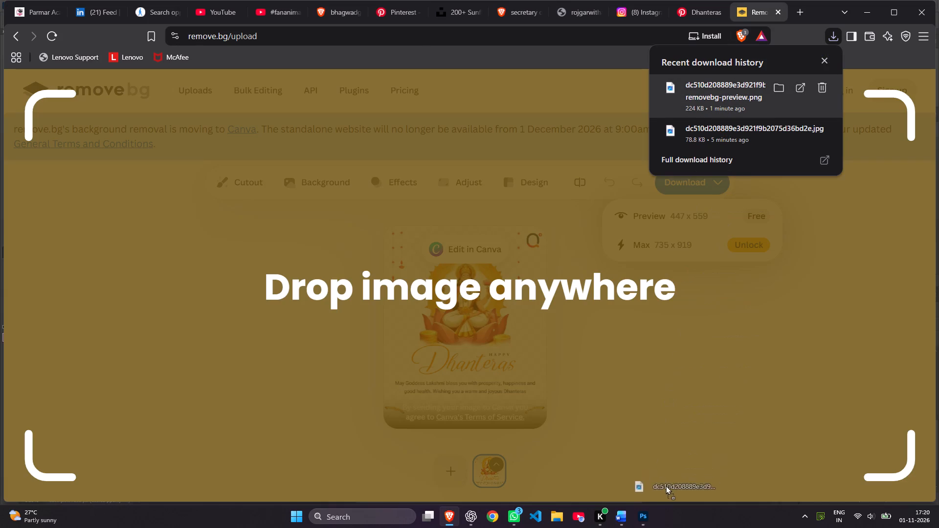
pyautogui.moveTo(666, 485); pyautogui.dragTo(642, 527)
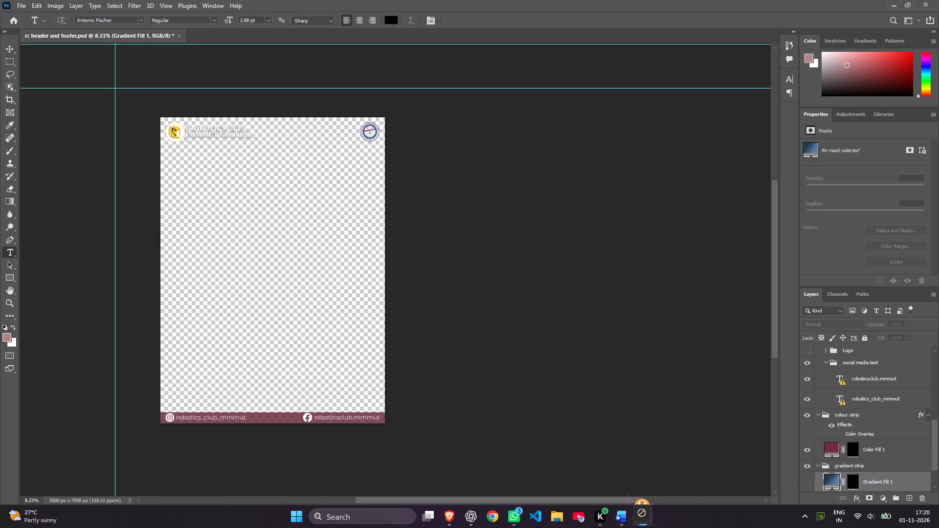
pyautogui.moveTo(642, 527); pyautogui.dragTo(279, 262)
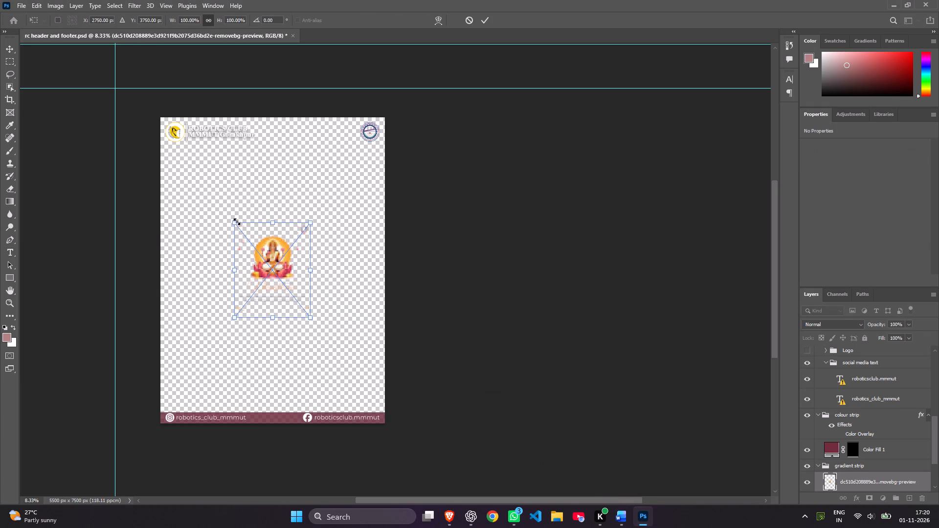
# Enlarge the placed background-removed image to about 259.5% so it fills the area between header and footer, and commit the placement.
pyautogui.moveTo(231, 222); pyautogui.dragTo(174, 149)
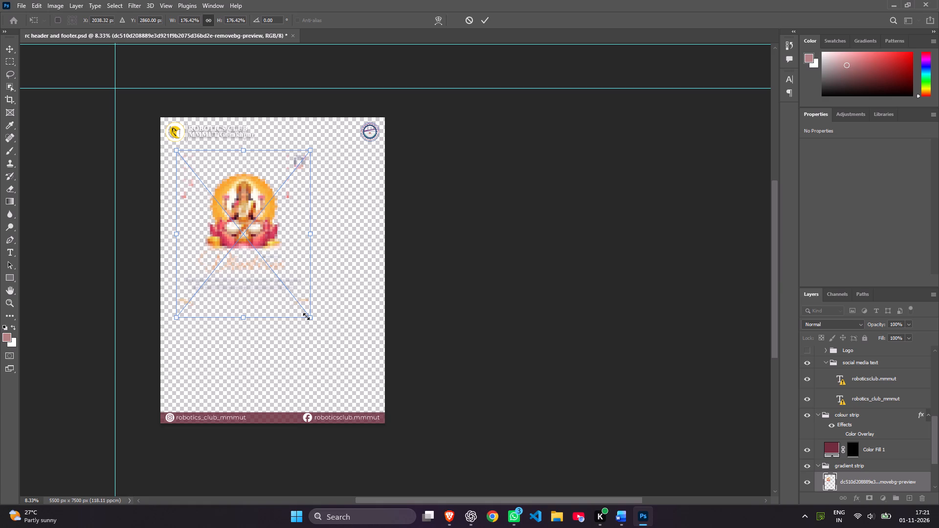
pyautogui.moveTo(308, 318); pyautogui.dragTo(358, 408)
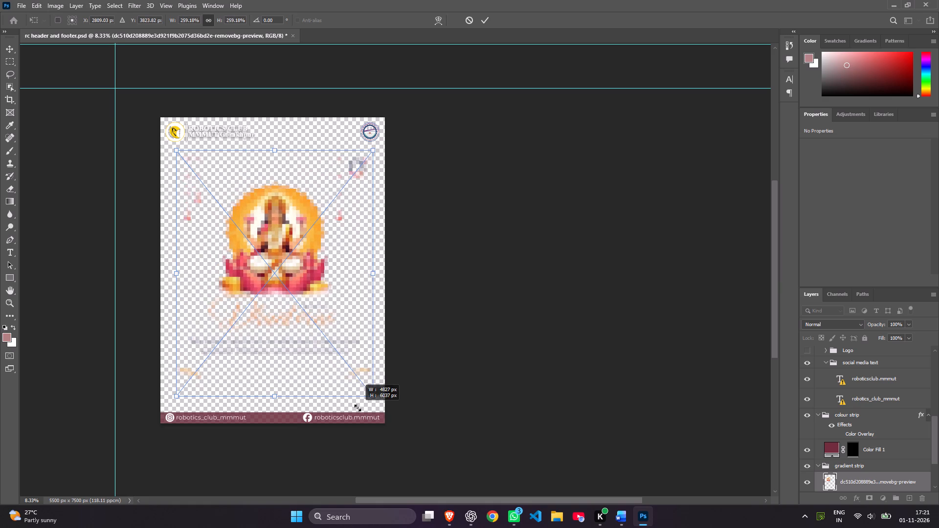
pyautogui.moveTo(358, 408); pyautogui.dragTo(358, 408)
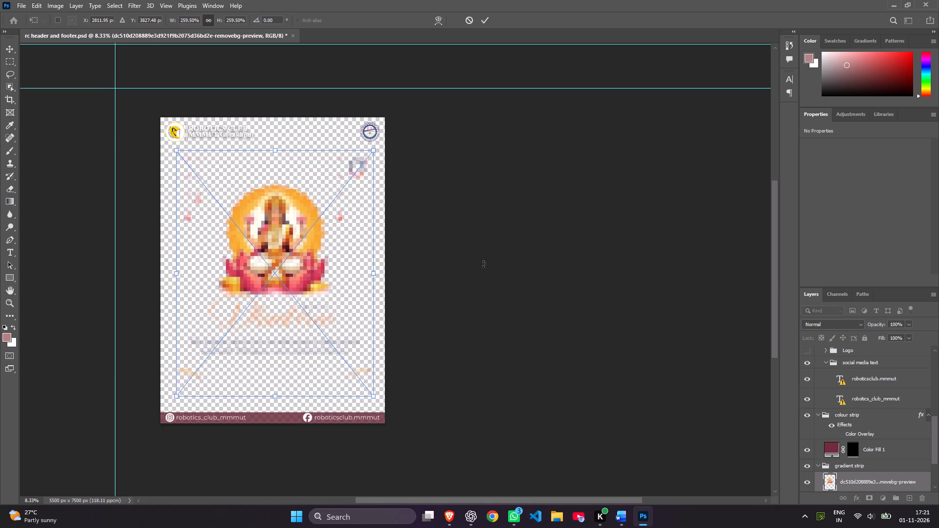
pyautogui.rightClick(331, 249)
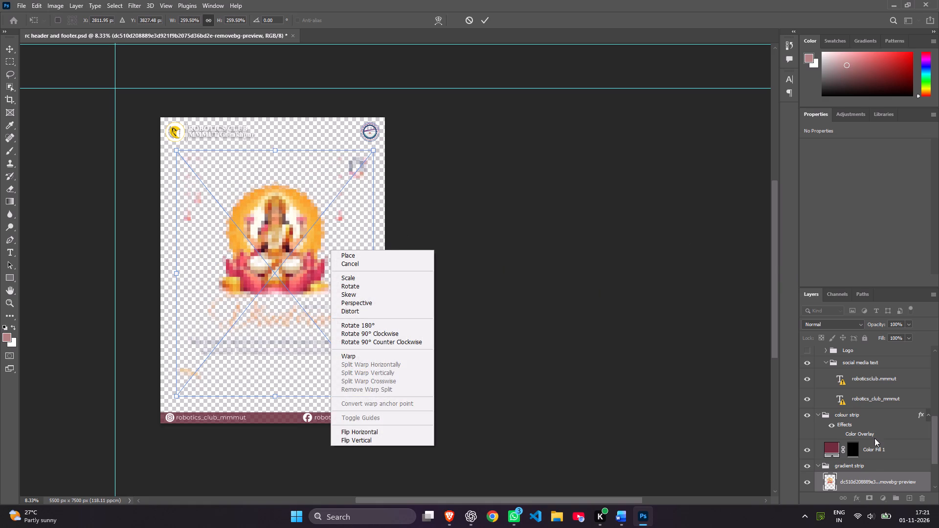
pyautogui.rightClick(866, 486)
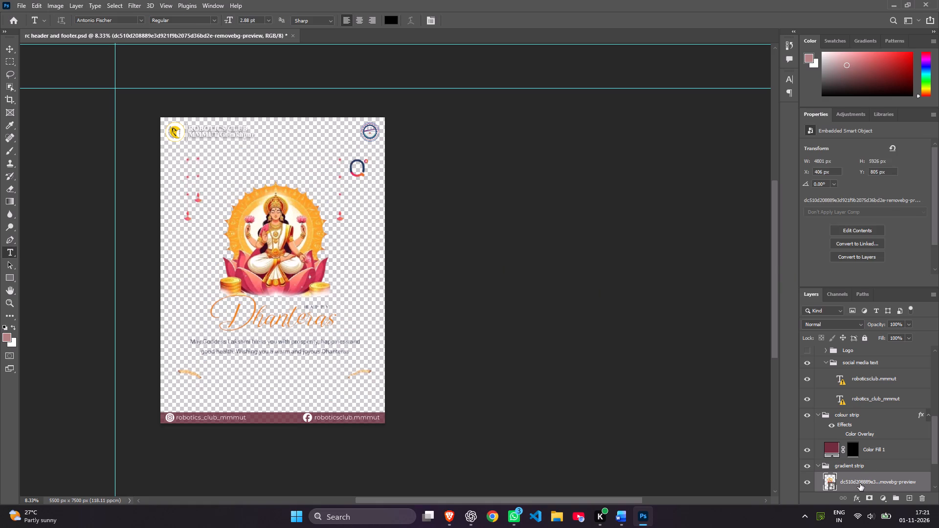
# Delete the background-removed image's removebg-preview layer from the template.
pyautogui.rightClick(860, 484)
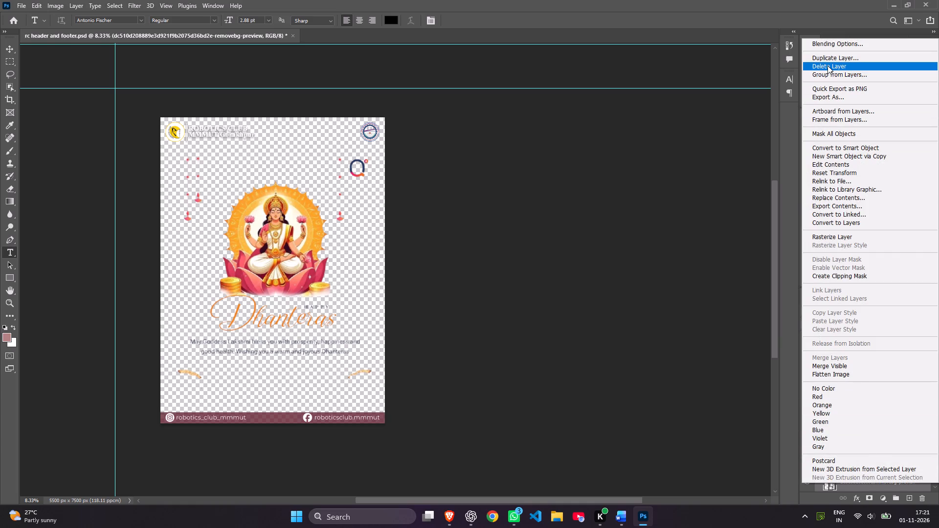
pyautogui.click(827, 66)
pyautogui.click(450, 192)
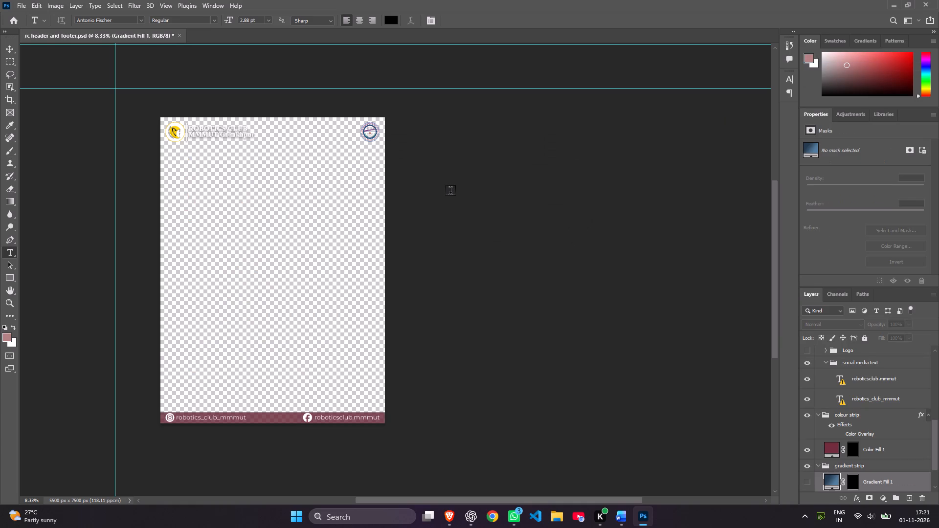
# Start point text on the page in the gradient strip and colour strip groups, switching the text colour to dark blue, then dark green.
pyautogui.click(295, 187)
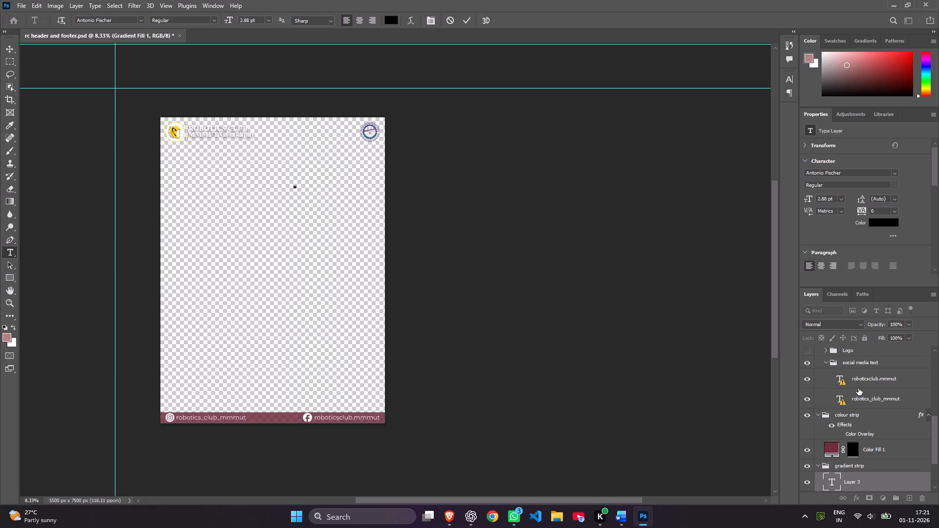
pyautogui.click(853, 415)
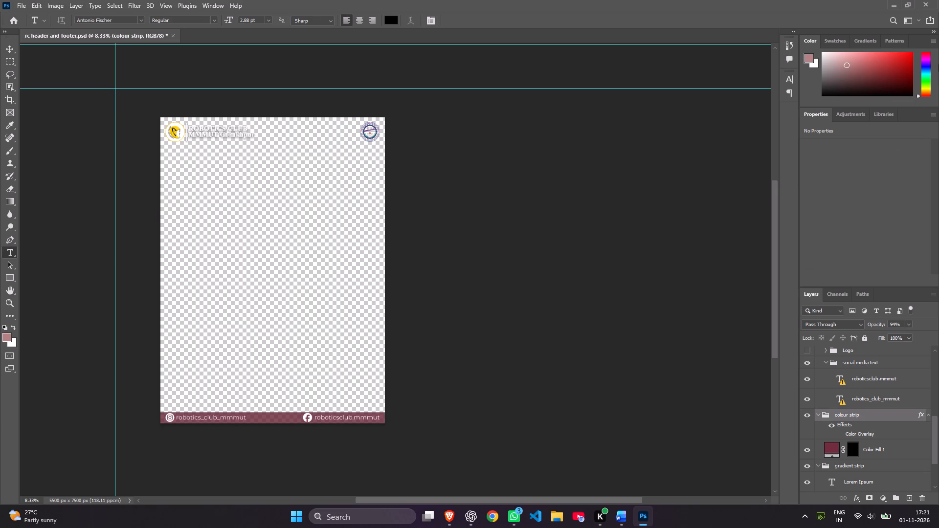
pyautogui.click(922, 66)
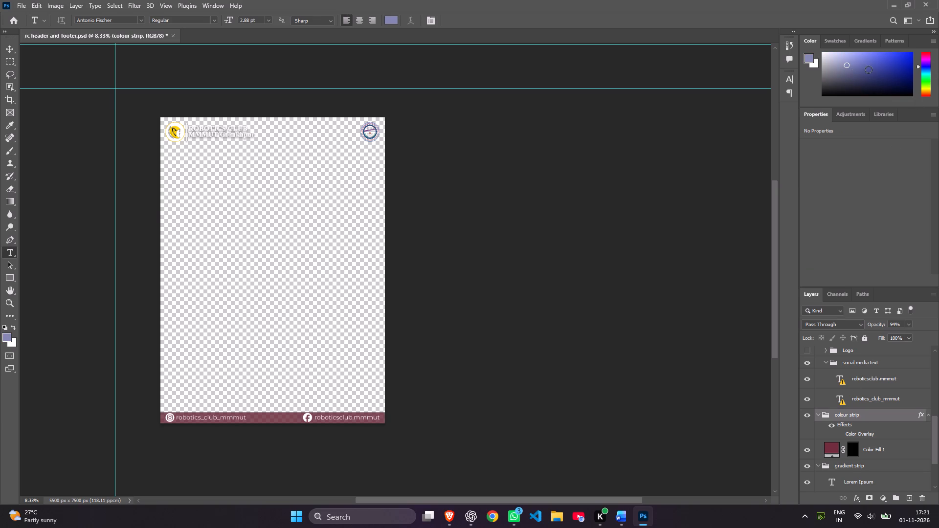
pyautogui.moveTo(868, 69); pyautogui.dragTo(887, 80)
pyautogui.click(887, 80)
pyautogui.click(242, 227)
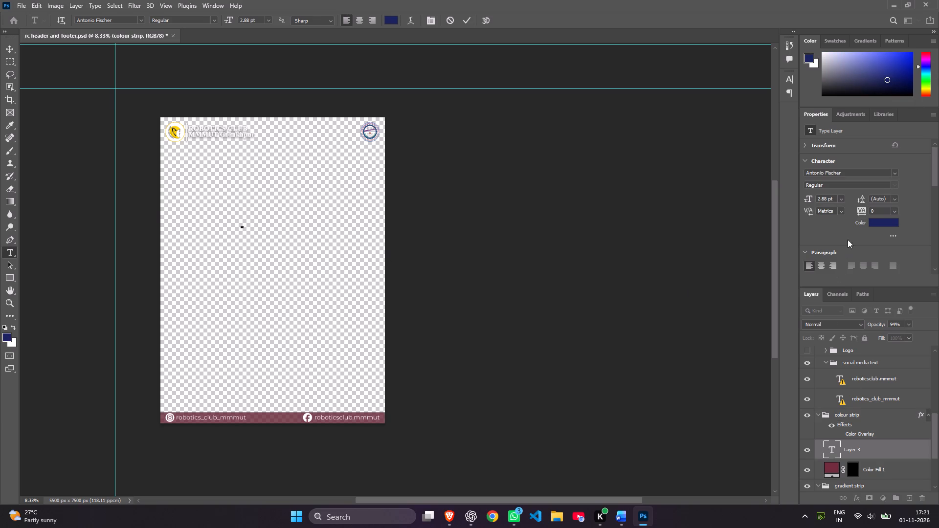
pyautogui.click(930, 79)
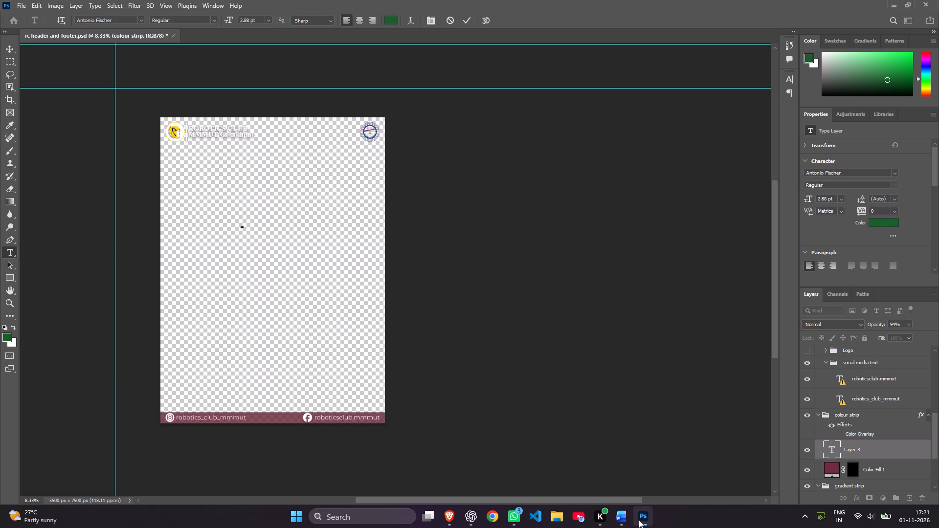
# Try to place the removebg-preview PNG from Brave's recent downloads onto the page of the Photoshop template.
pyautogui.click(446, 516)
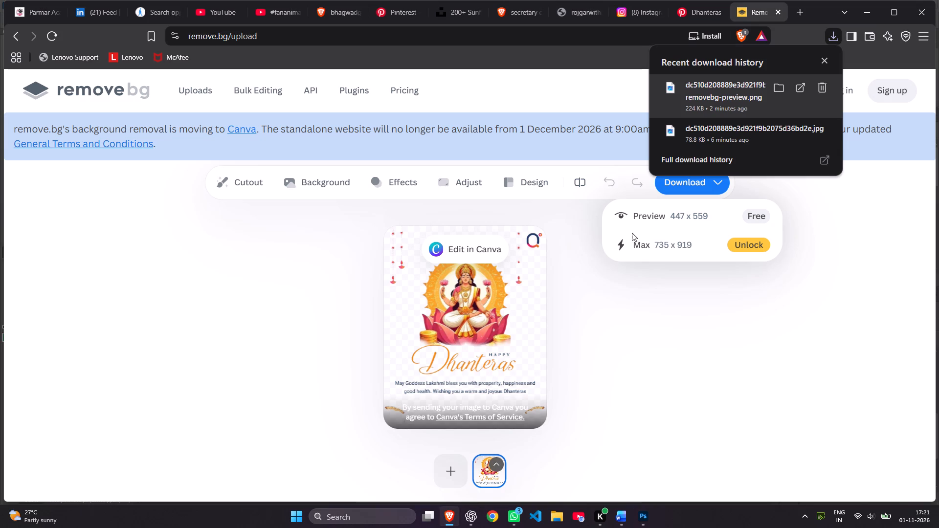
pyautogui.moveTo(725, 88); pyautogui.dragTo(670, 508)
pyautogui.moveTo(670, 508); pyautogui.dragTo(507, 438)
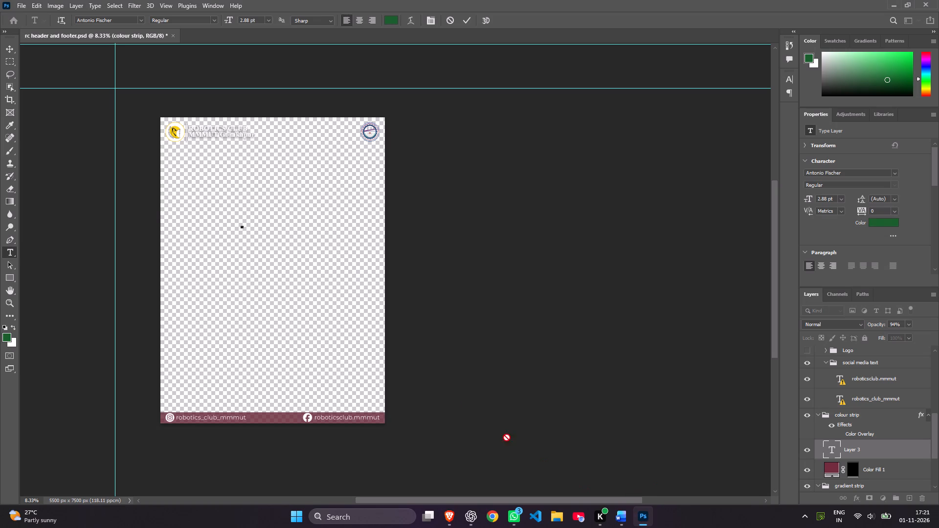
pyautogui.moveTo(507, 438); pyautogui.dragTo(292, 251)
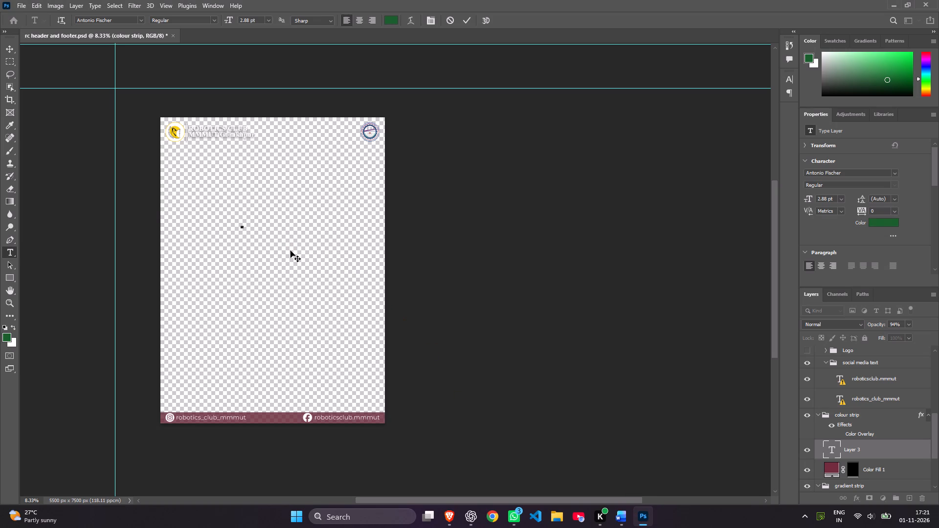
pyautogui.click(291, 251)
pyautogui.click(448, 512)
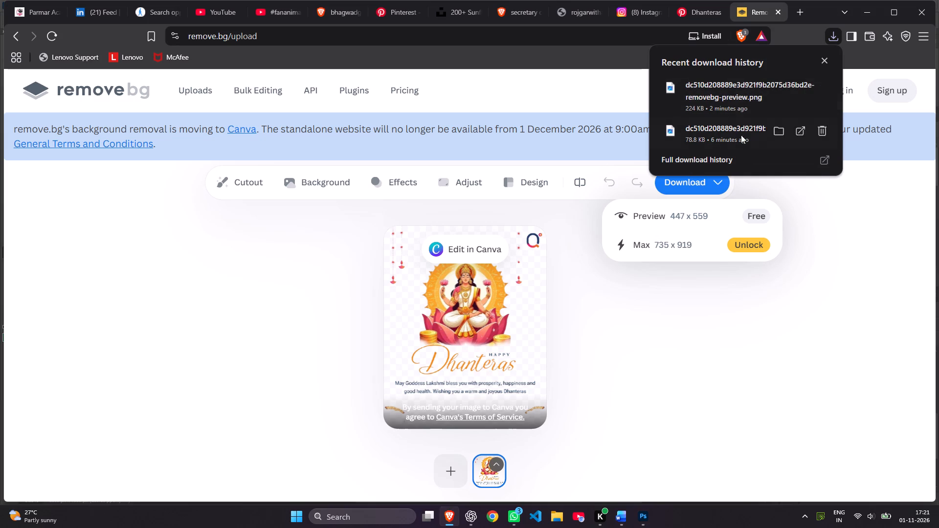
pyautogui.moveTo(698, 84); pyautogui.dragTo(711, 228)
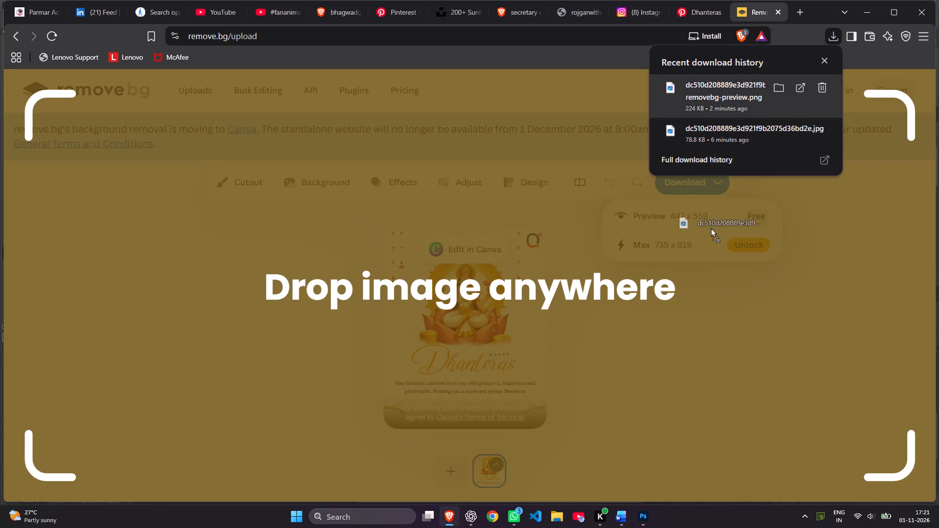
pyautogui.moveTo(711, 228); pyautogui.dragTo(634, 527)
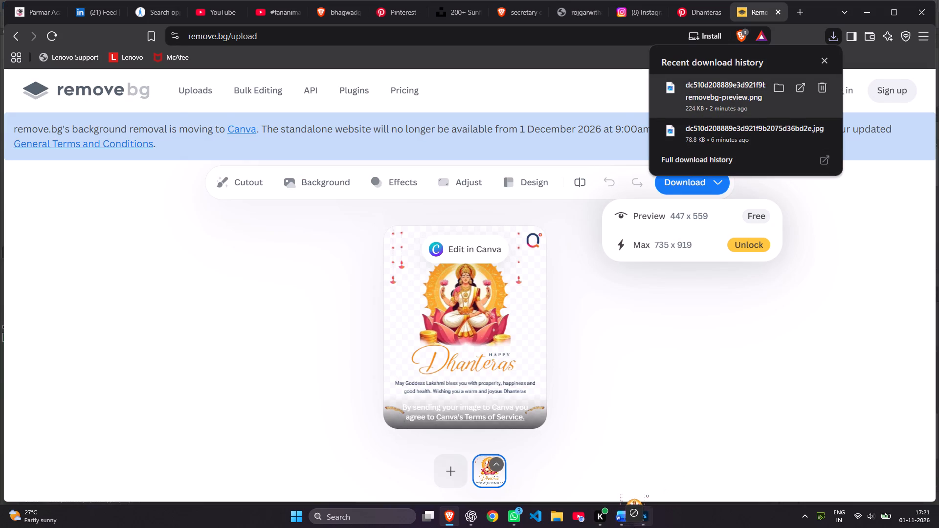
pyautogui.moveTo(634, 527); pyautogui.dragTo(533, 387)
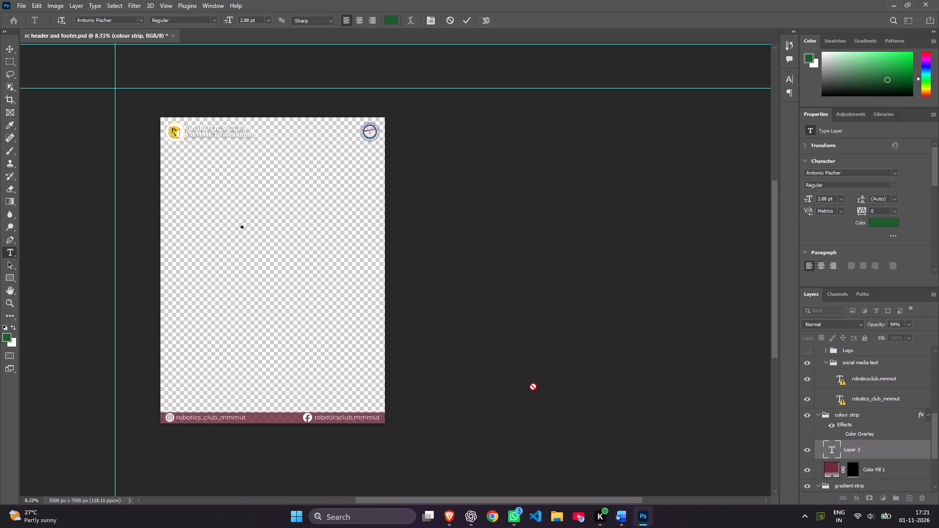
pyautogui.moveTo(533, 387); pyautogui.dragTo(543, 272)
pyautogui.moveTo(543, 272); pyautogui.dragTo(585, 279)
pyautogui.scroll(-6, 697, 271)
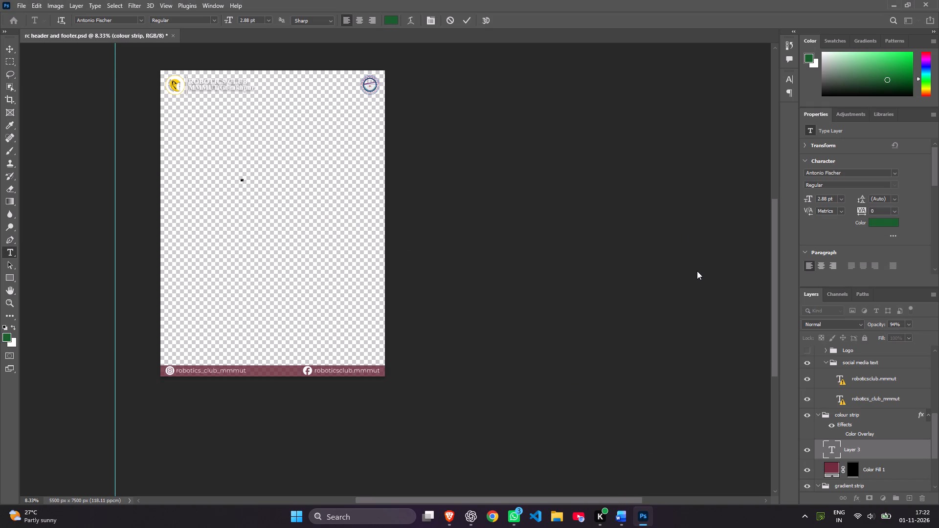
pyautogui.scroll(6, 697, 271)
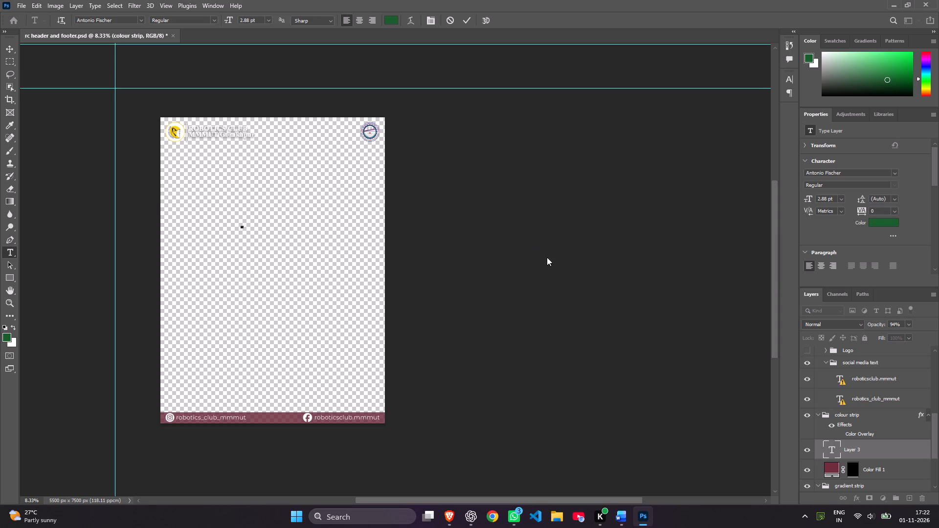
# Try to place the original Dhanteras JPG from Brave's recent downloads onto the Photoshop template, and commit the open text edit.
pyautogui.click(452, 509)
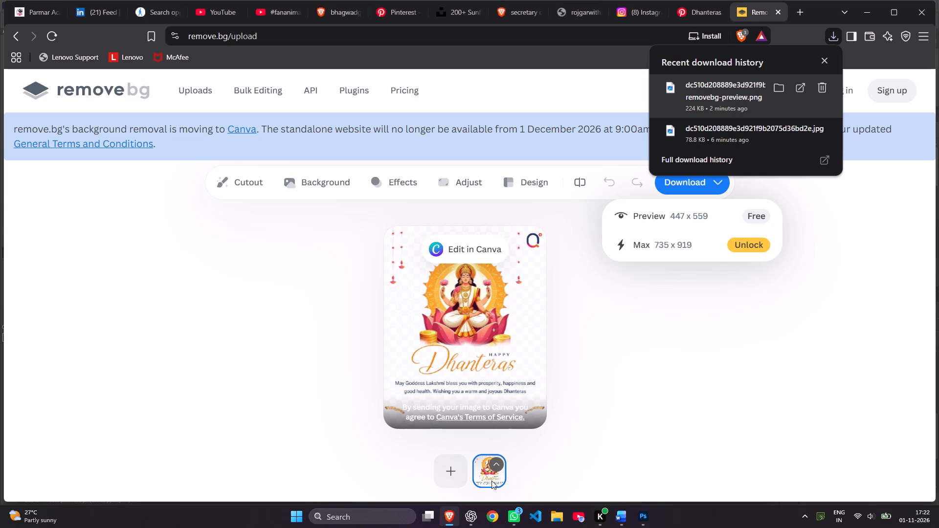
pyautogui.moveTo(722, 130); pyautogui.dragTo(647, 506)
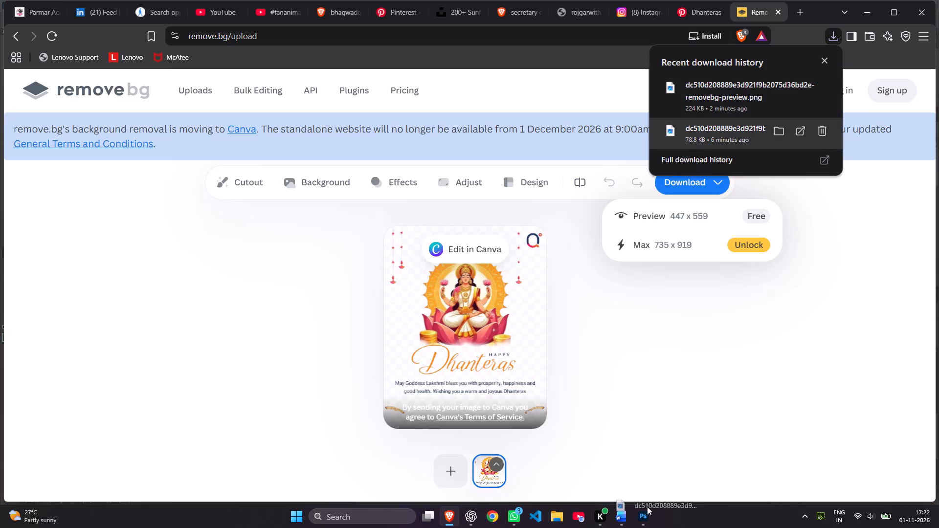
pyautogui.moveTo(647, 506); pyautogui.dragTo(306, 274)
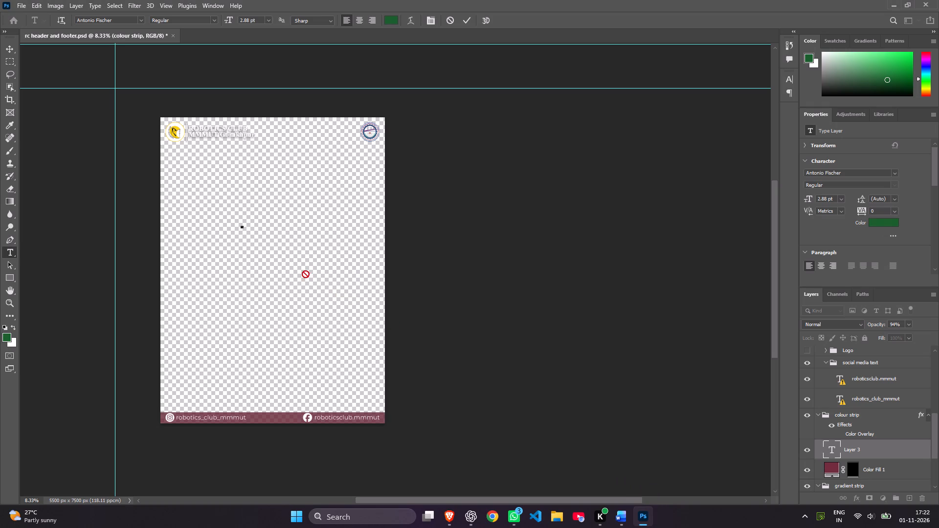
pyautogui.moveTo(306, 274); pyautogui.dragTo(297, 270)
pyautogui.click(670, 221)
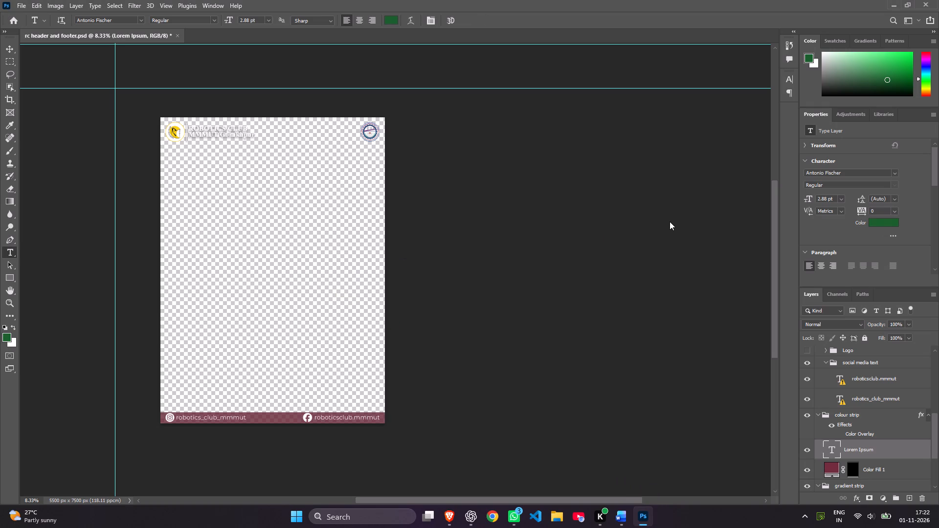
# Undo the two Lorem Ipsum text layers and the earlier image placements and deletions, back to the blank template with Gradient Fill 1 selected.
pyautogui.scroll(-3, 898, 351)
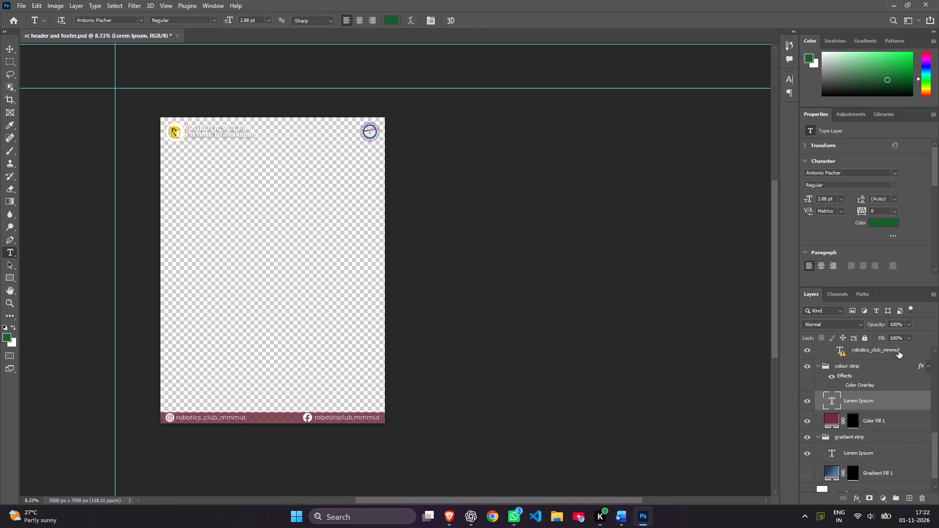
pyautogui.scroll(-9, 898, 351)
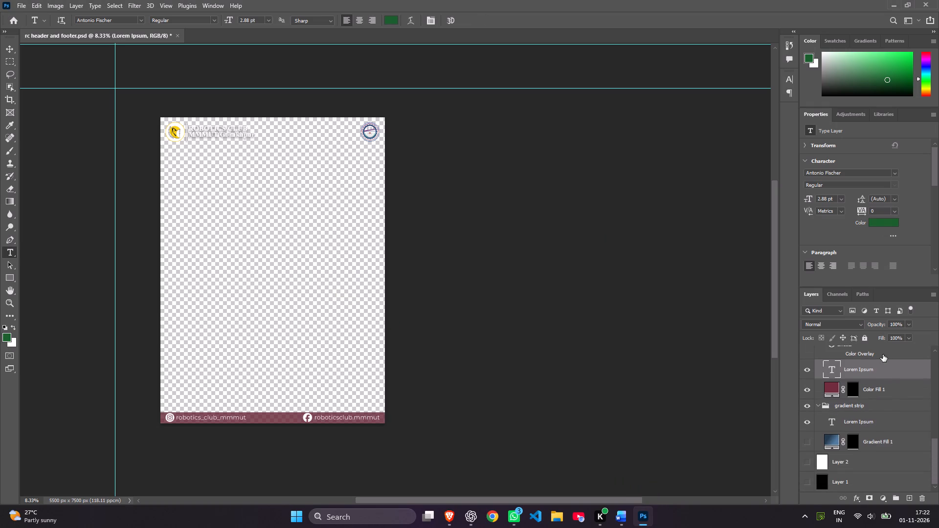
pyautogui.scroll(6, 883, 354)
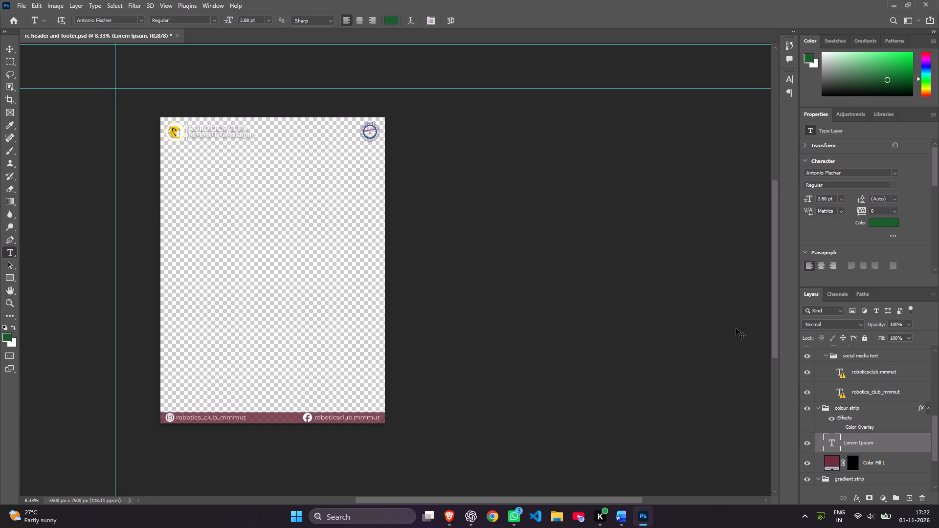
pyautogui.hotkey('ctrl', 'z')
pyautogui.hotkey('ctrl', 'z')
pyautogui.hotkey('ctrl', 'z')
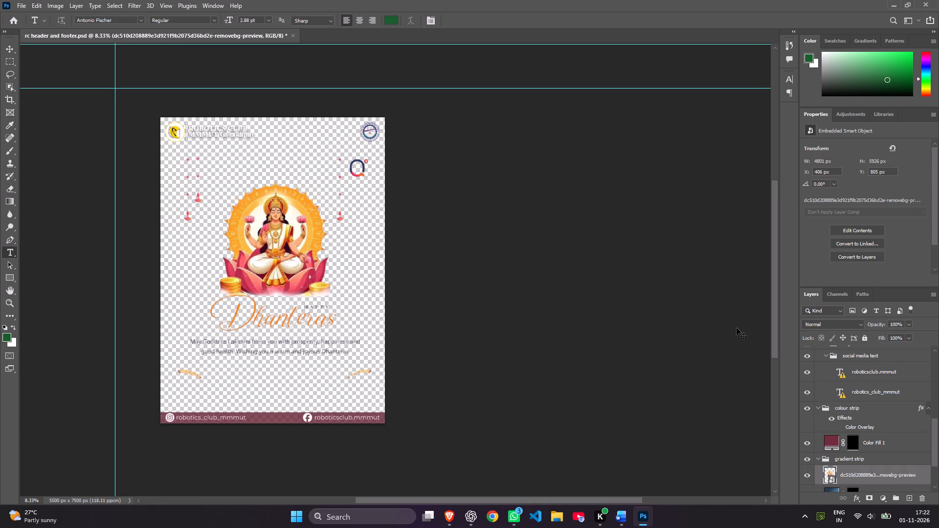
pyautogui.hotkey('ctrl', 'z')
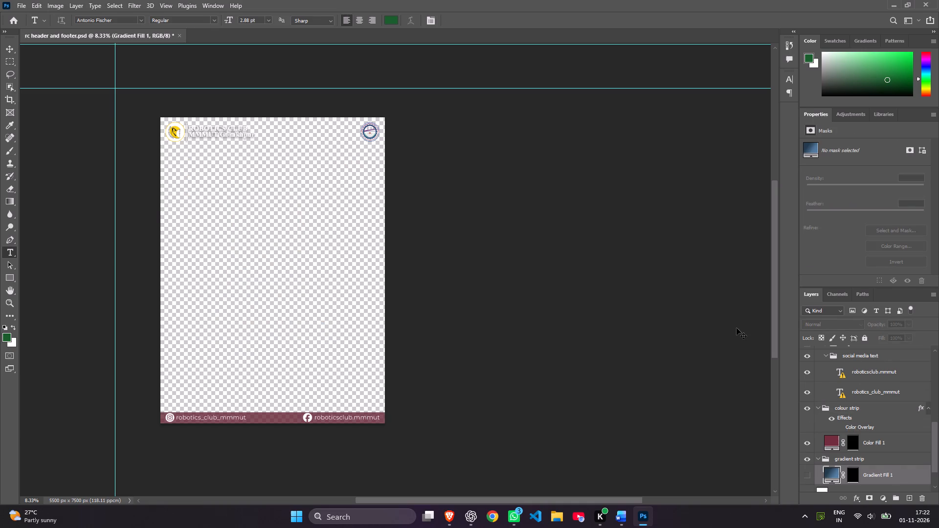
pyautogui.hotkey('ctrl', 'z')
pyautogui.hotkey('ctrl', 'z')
# Place the original Dhanteras JPG from Brave's recent downloads onto the page of the Photoshop template.
pyautogui.scroll(-4, 707, 315)
pyautogui.scroll(3, 709, 315)
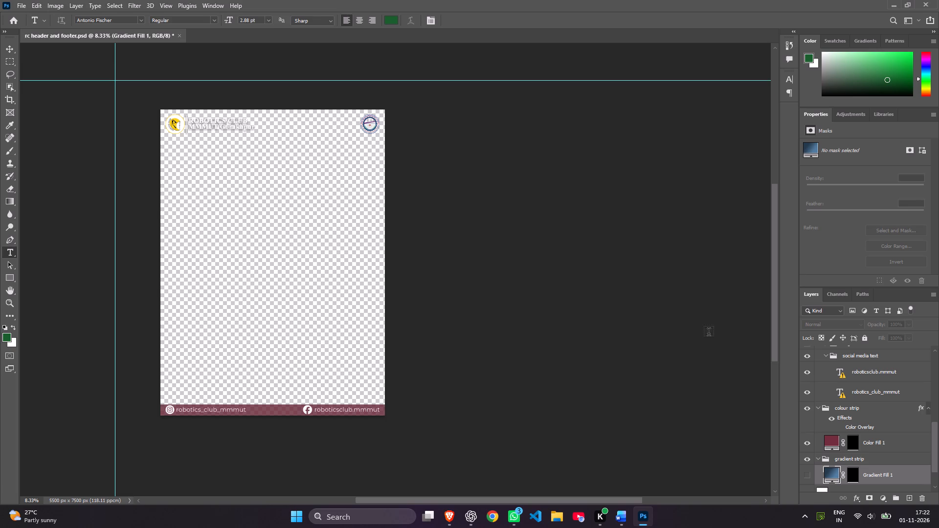
pyautogui.click(449, 515)
pyautogui.moveTo(741, 133); pyautogui.dragTo(620, 510)
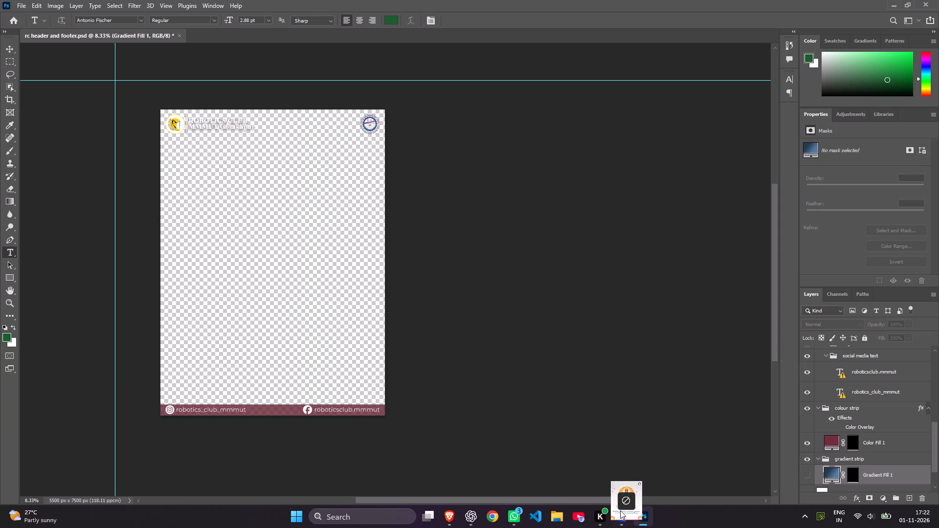
pyautogui.moveTo(620, 510); pyautogui.dragTo(263, 213)
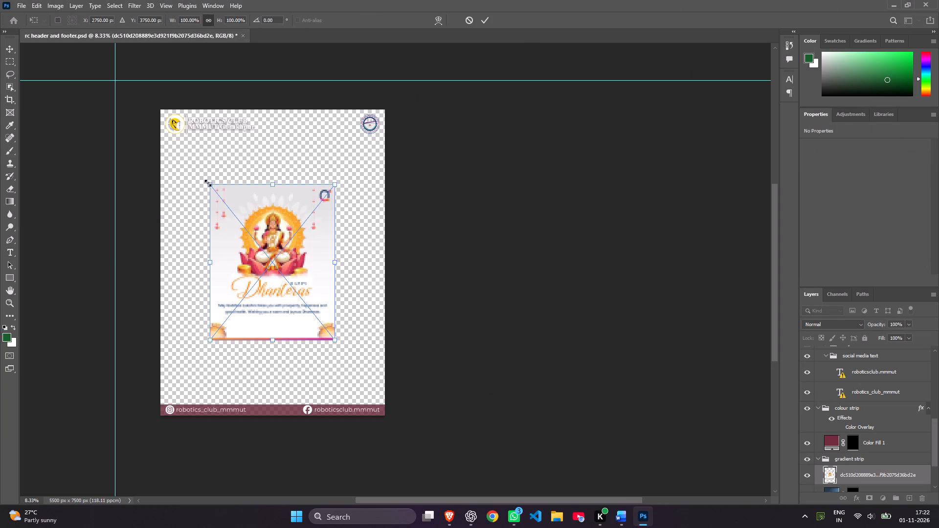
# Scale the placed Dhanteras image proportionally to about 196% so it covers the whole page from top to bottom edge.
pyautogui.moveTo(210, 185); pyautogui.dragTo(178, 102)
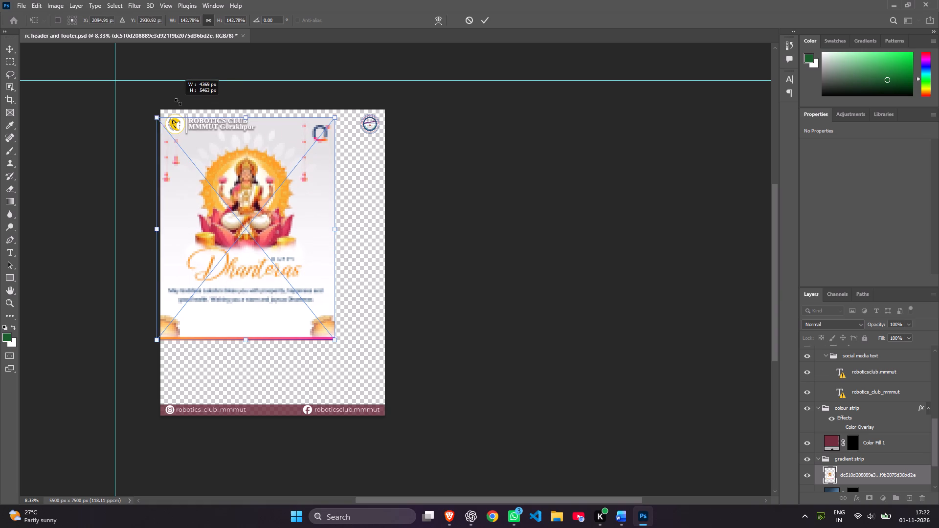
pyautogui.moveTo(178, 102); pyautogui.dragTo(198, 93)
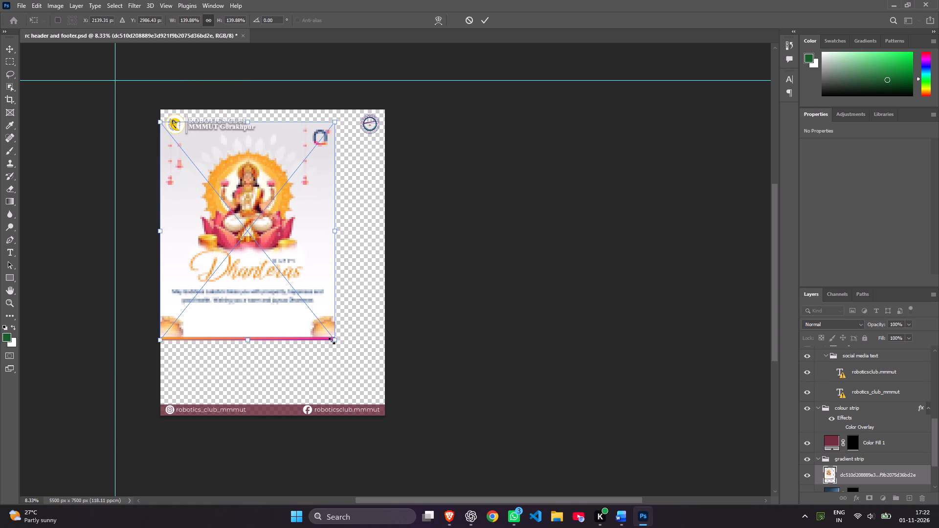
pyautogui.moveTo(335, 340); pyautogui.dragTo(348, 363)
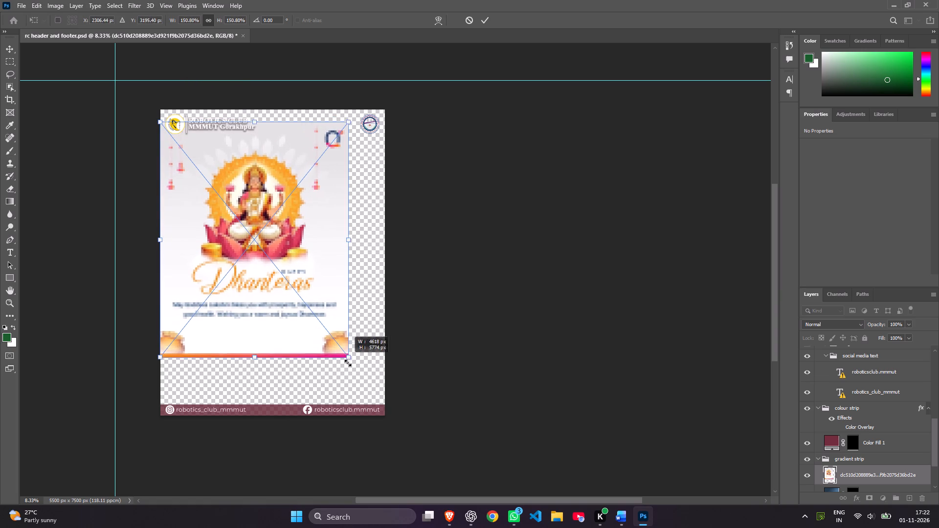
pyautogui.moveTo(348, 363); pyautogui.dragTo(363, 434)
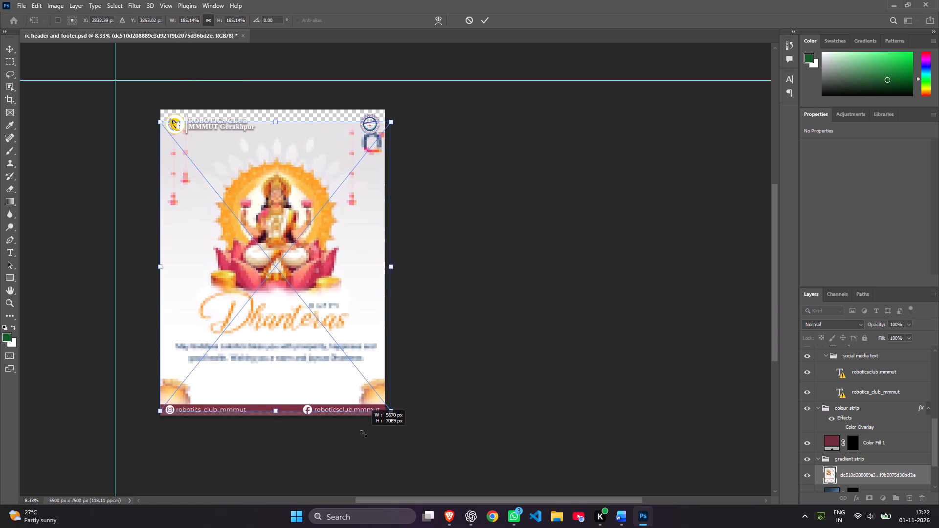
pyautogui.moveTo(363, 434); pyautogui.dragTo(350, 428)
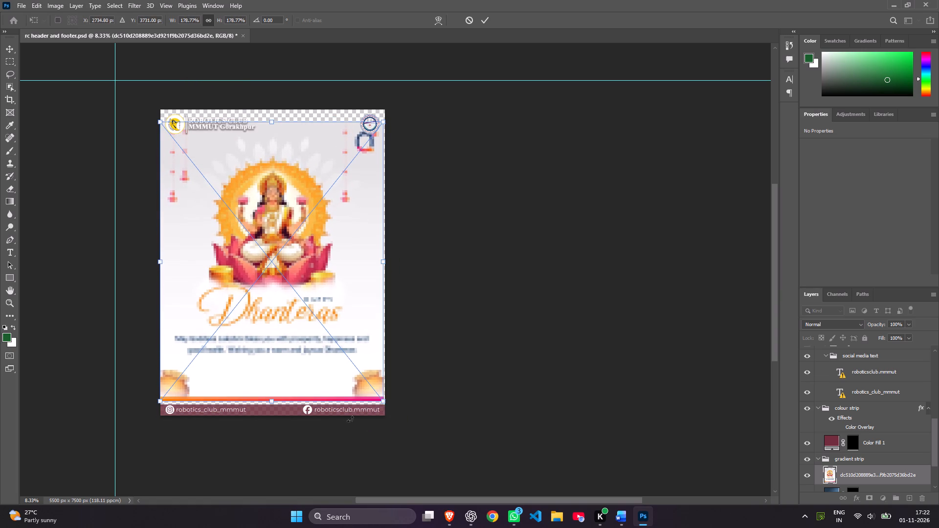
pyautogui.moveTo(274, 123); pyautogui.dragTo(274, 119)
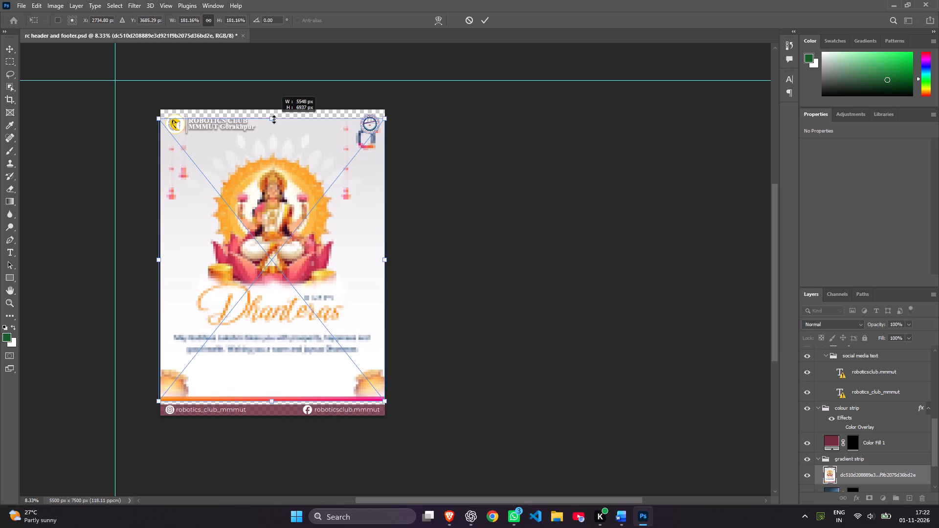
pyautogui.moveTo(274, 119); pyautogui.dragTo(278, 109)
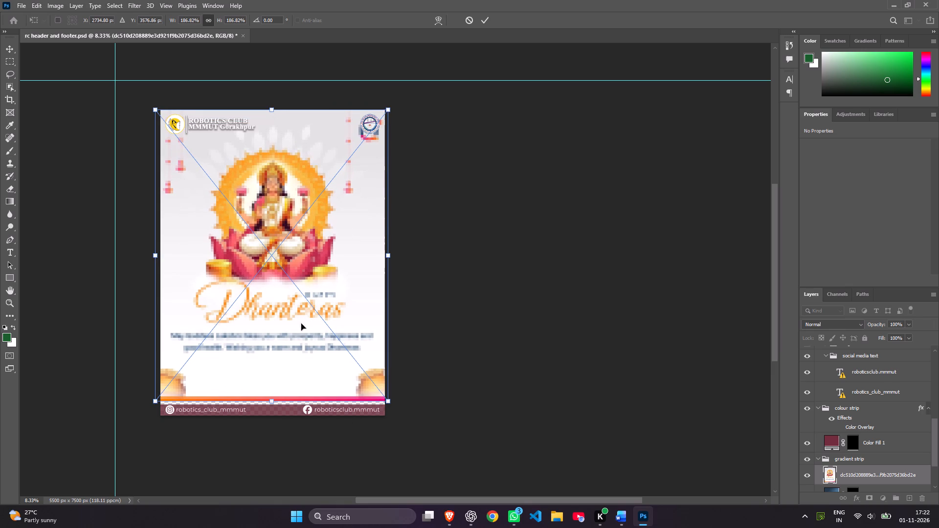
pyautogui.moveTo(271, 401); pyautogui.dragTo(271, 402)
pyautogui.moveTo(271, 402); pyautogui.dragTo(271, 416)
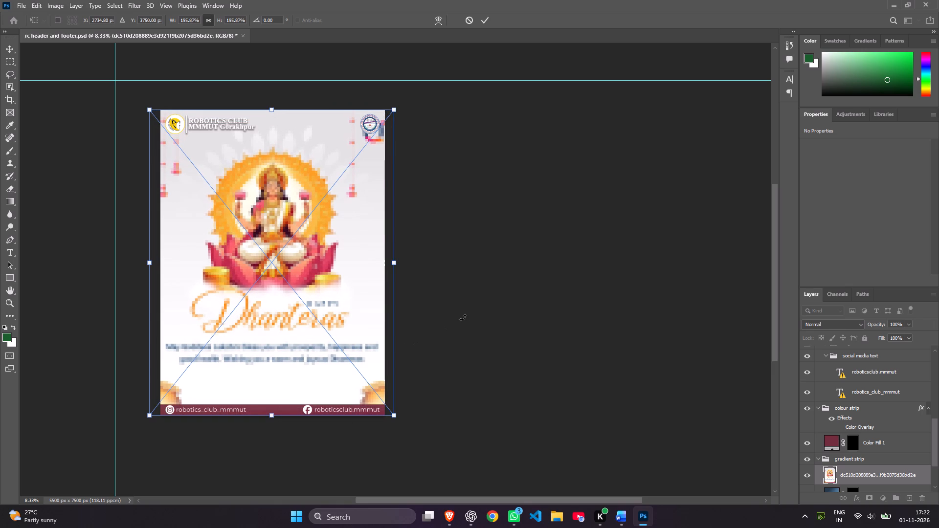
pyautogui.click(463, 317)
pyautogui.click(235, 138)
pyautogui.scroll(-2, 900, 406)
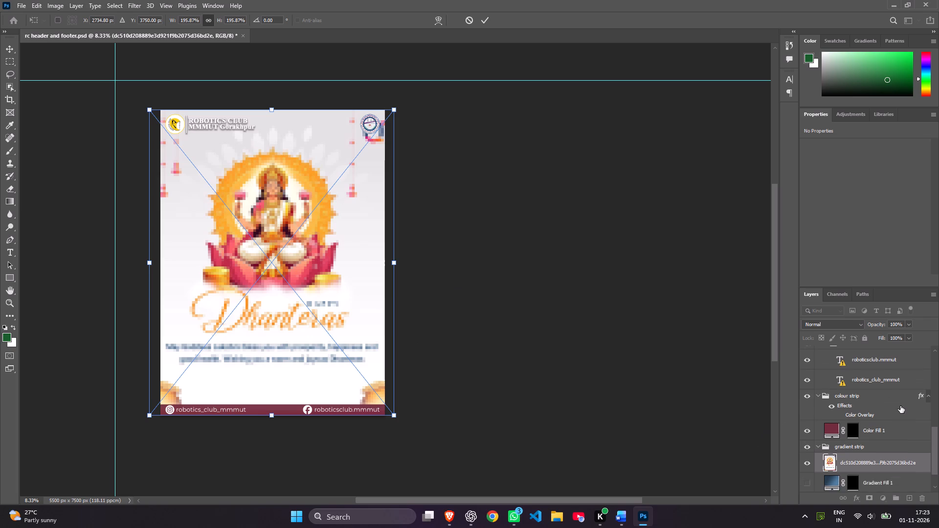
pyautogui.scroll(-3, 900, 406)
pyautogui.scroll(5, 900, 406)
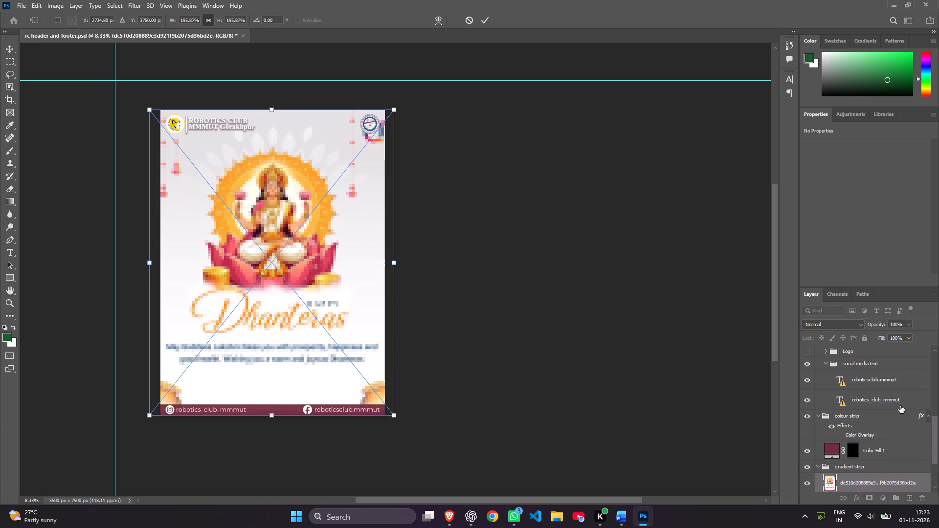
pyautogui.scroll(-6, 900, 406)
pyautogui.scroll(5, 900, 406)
# Switch to the YouTube Shorts page in Brave and search for "how to make poster on ps".
pyautogui.click(446, 515)
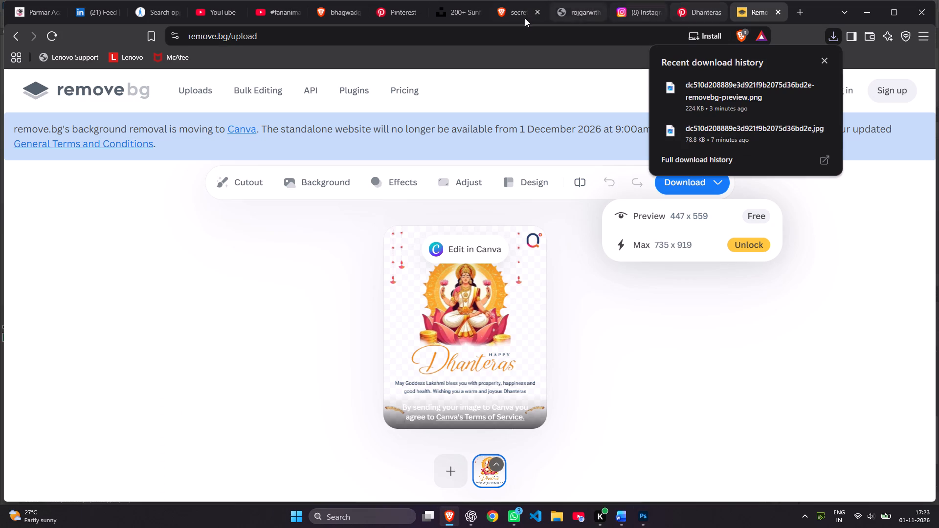
pyautogui.click(265, 9)
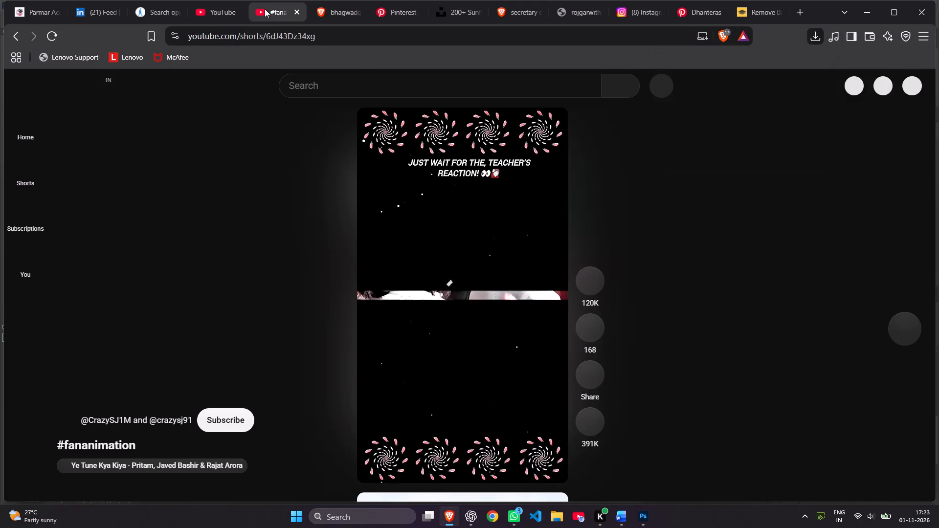
pyautogui.click(380, 70)
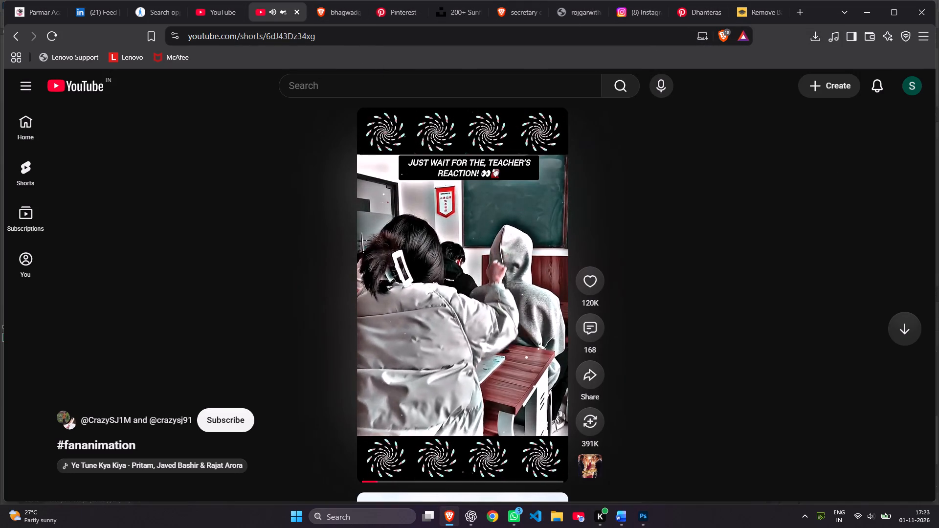
pyautogui.click(379, 83)
pyautogui.write('how to make poster on ps')
pyautogui.press('Return')
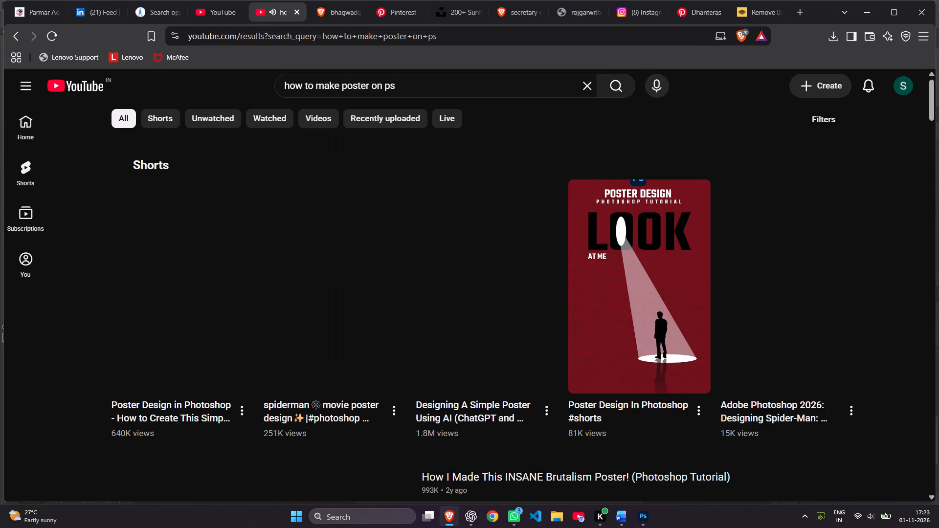
# Watch the start of "How I Made This INSANE Brutalism Poster! (Photoshop Tutorial)" with subtitles turned off, and return to the results.
pyautogui.scroll(-5, 302, 140)
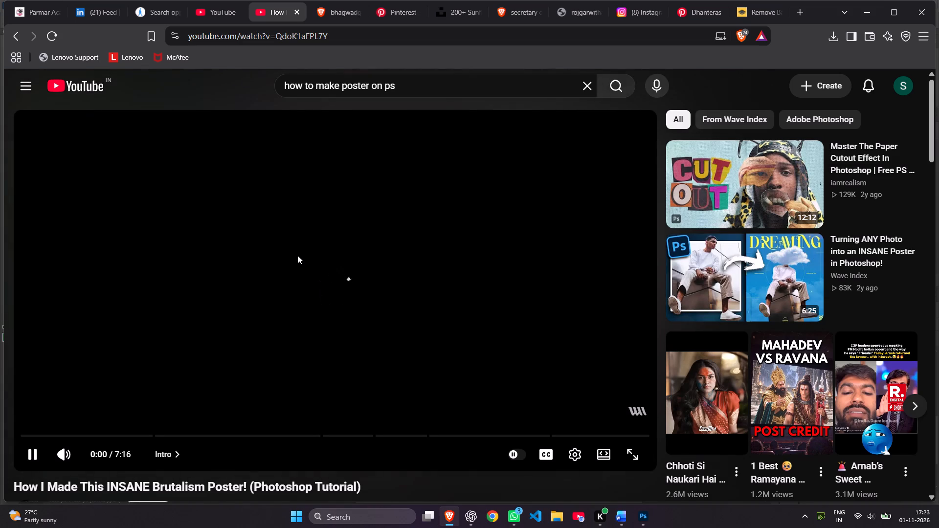
pyautogui.scroll(-2, 297, 255)
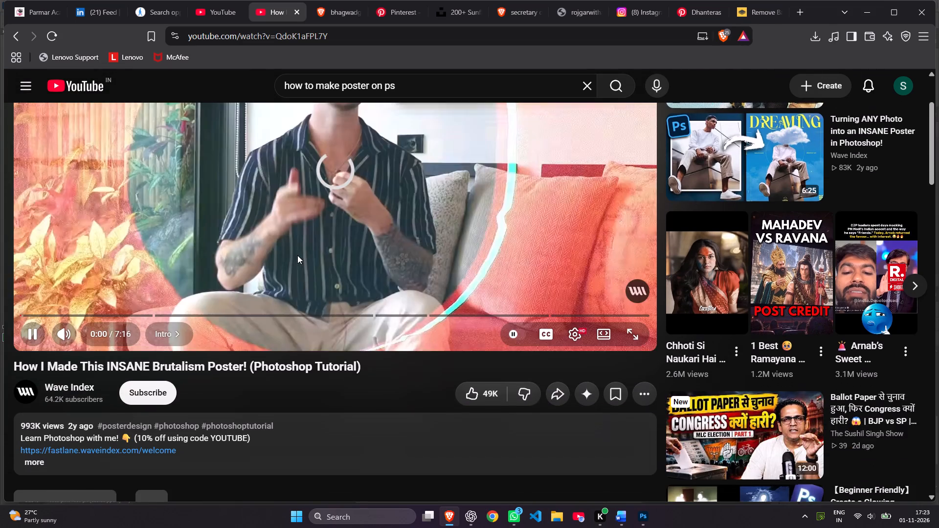
pyautogui.scroll(2, 297, 255)
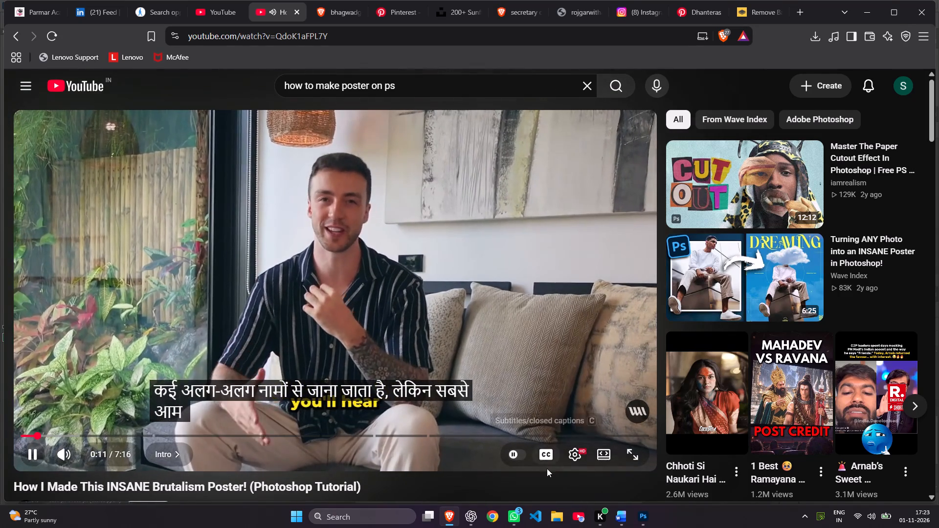
pyautogui.click(544, 460)
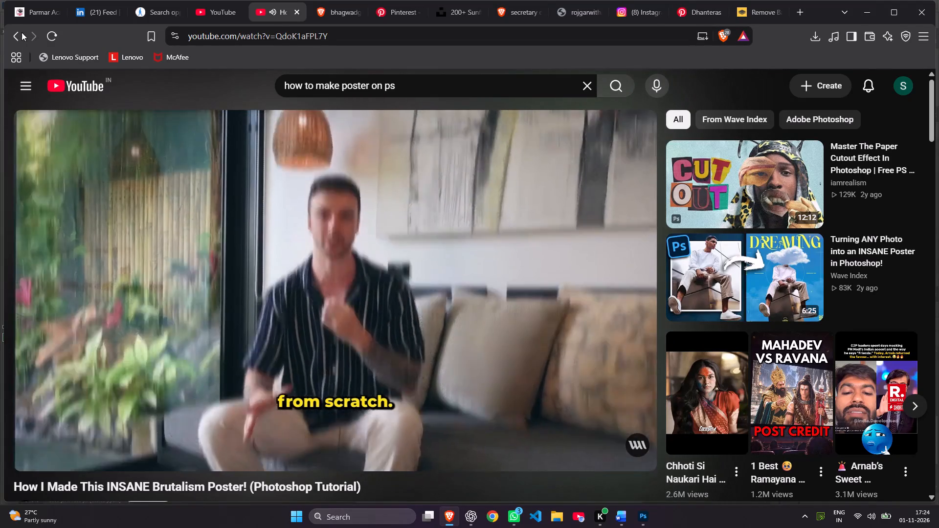
pyautogui.click(17, 34)
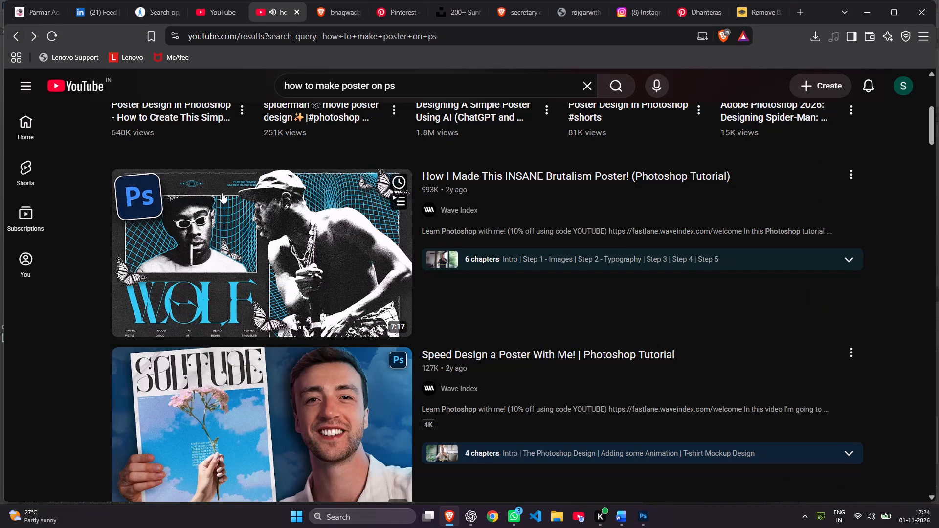
# Find "Poster Design Photoshop Tutorial for Beginners !!" in the results and watch it into the main photo chapter, pausing there.
pyautogui.scroll(-3, 337, 218)
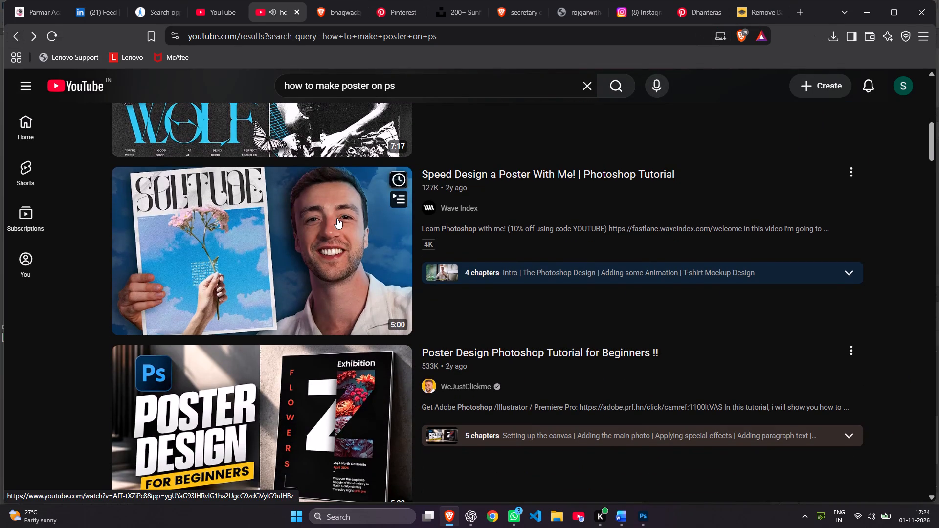
pyautogui.scroll(-2, 337, 218)
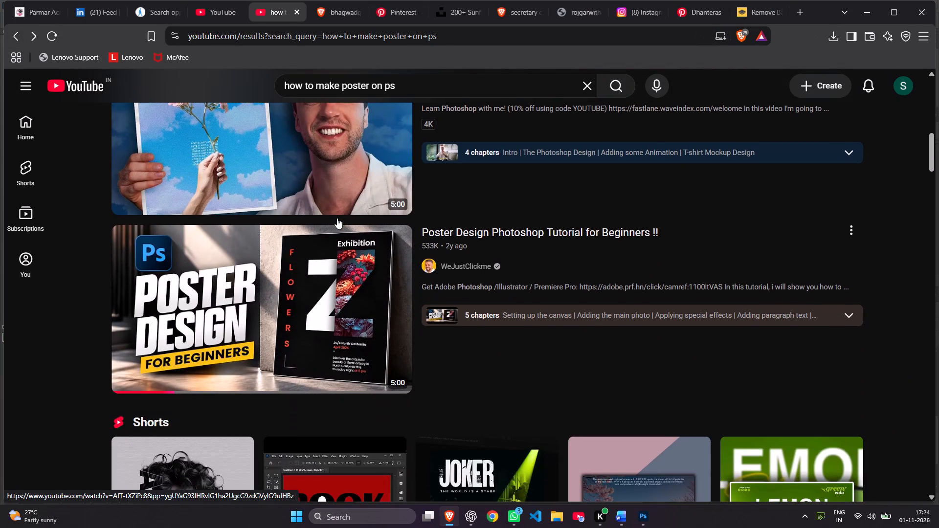
pyautogui.scroll(-2, 337, 218)
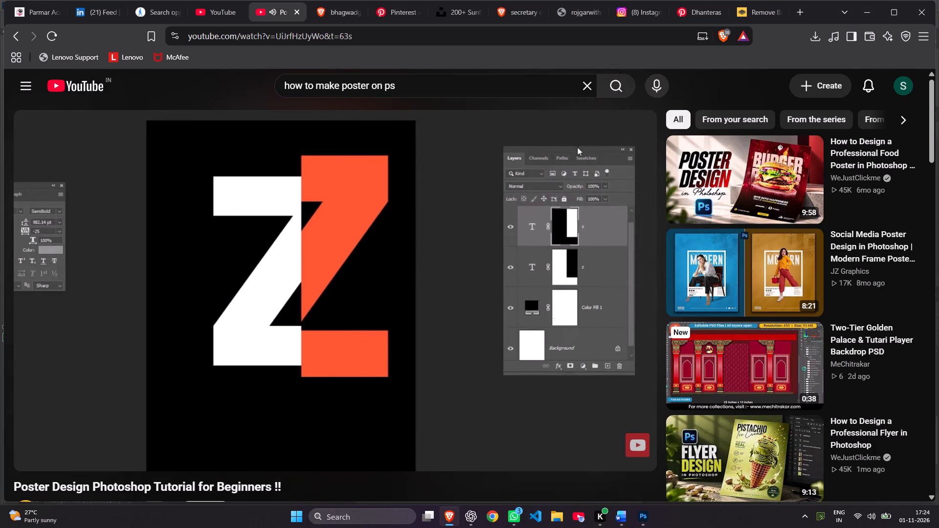
pyautogui.scroll(-4, 365, 255)
pyautogui.scroll(4, 365, 255)
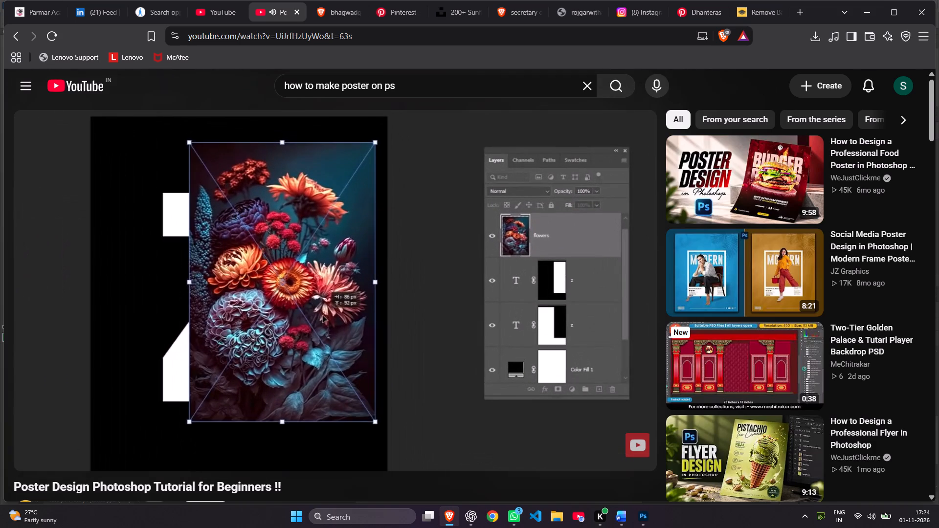
pyautogui.click(320, 257)
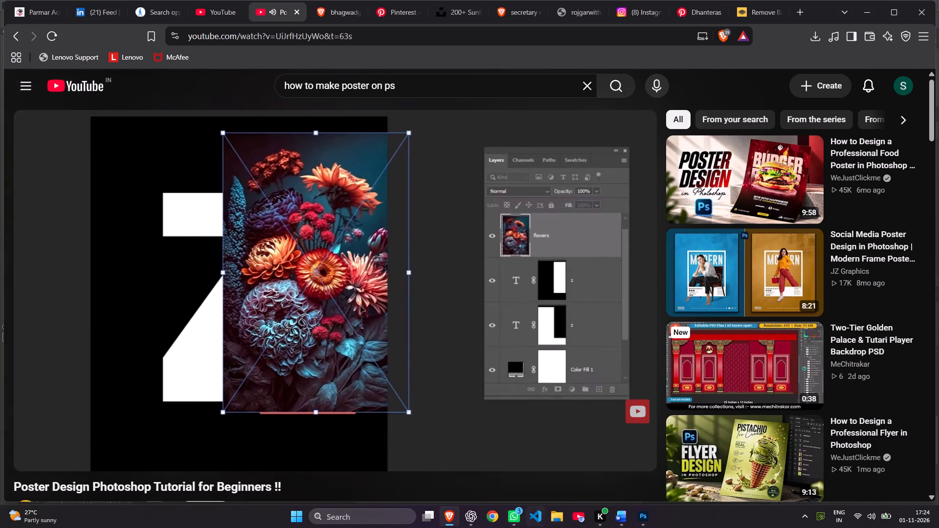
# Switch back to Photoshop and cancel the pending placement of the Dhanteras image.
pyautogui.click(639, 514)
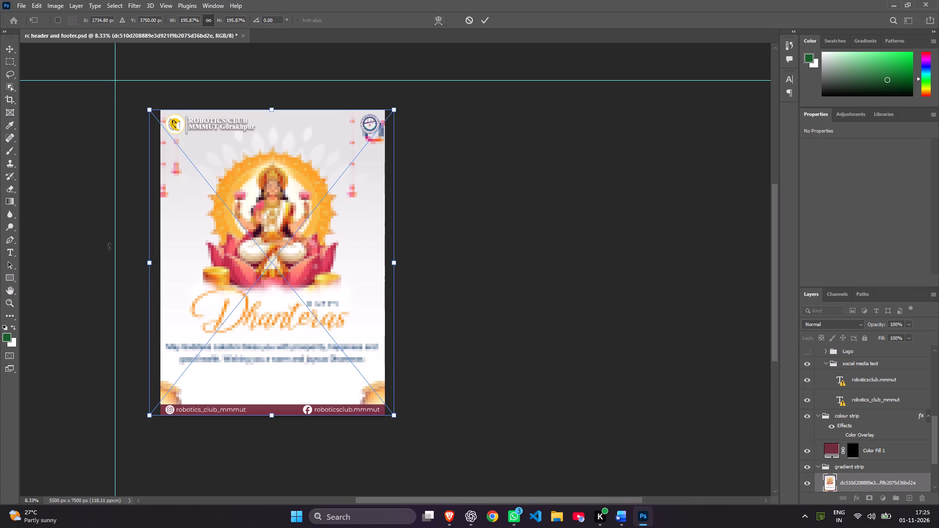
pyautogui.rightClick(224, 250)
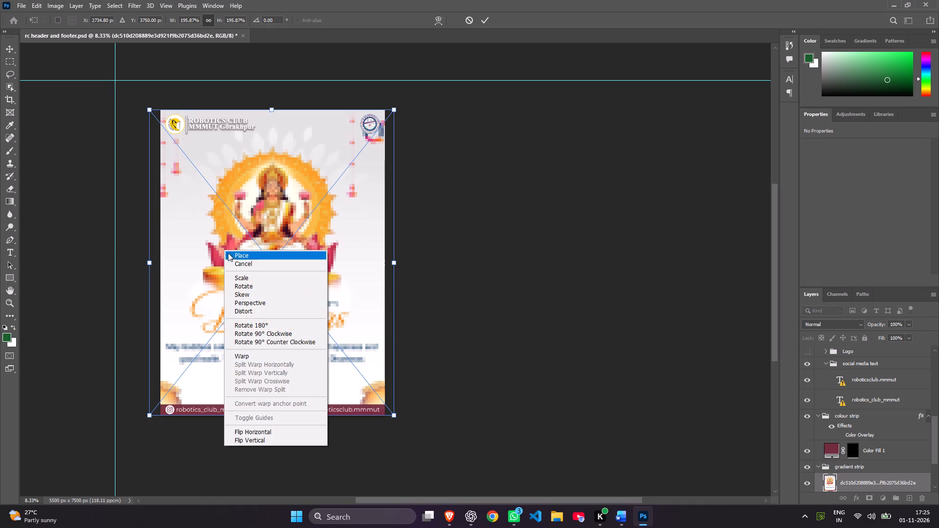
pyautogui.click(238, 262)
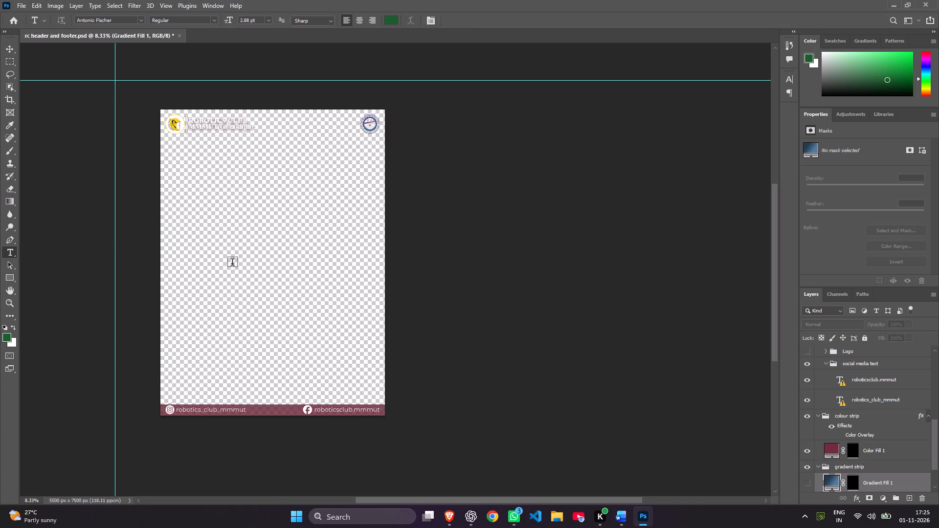
# Draw a small paragraph text box in the upper right part of the page and commit its Lorem Ipsum placeholder text.
pyautogui.moveTo(310, 208); pyautogui.dragTo(346, 218)
pyautogui.click(454, 193)
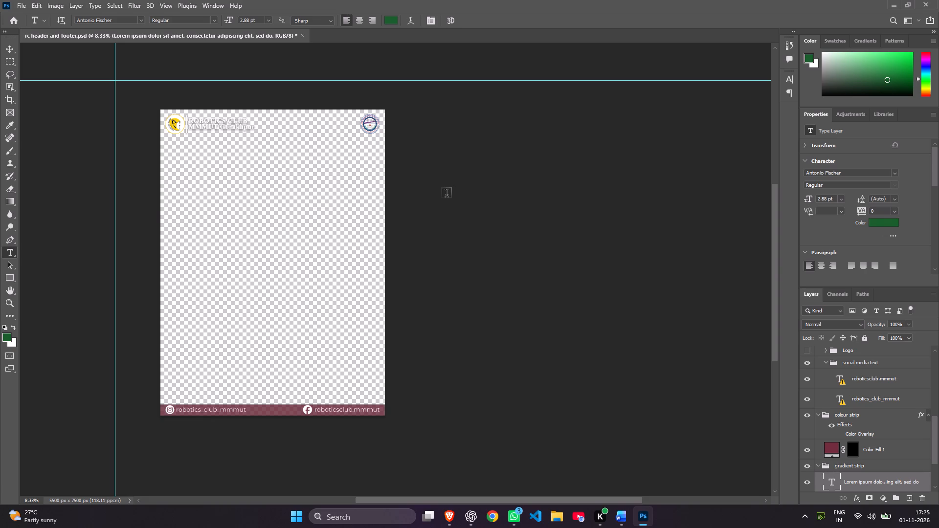
# Switch to the browser and open the Pinterest pin of Goddess Lakshmi seated on a golden lotus.
pyautogui.click(449, 521)
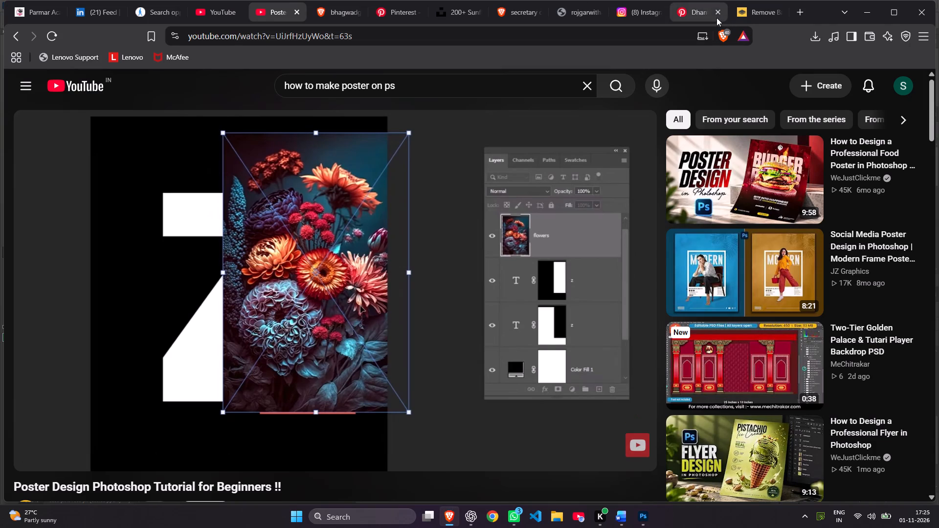
pyautogui.click(700, 11)
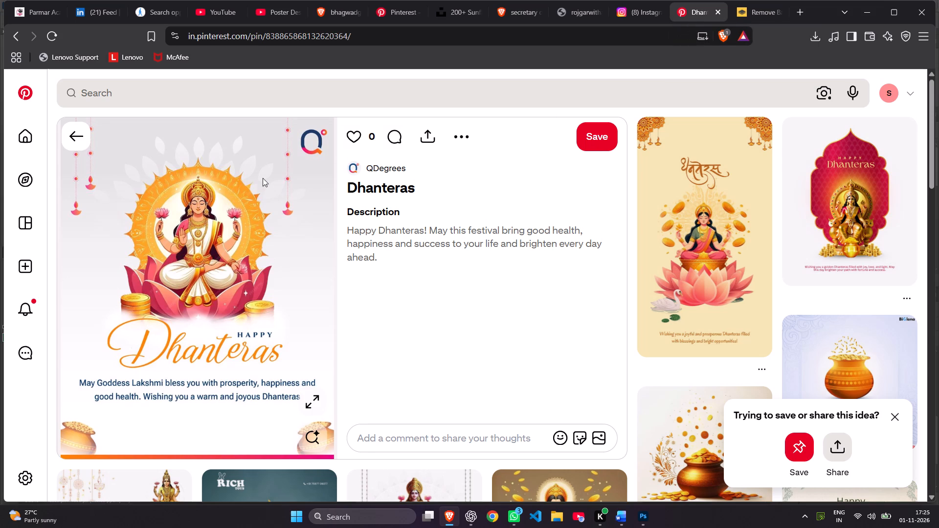
pyautogui.rightClick(814, 34)
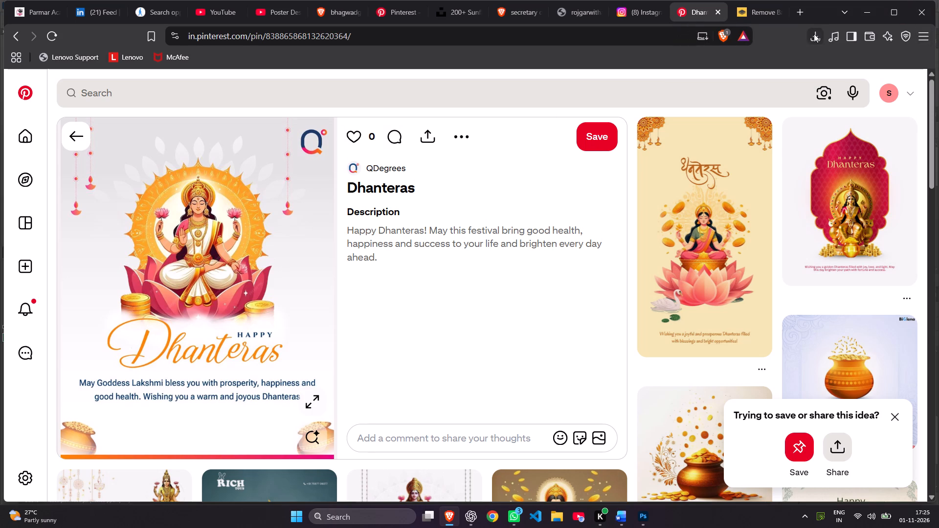
pyautogui.click(814, 34)
pyautogui.click(737, 130)
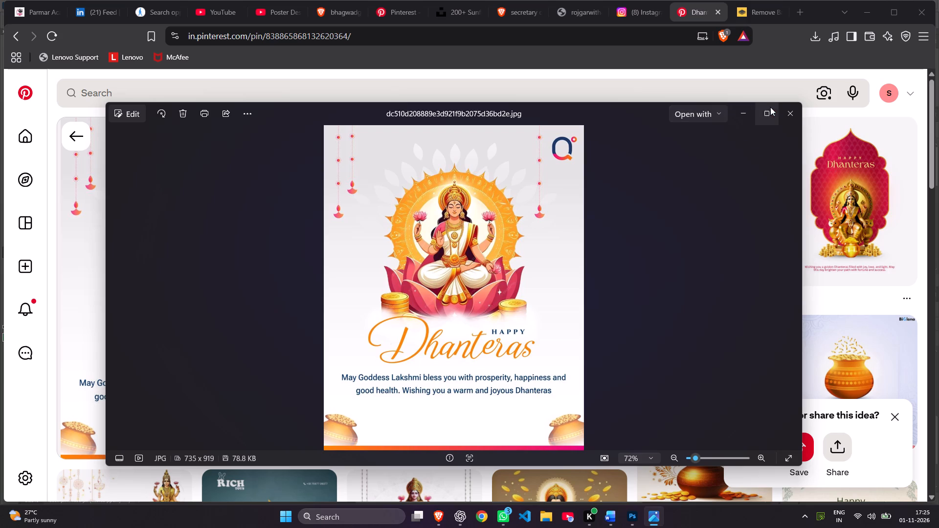
# Close the Dhanteras image preview and browse the related pins through to the Goddess Lakshmi in red and green on a golden lotus.
pyautogui.click(790, 110)
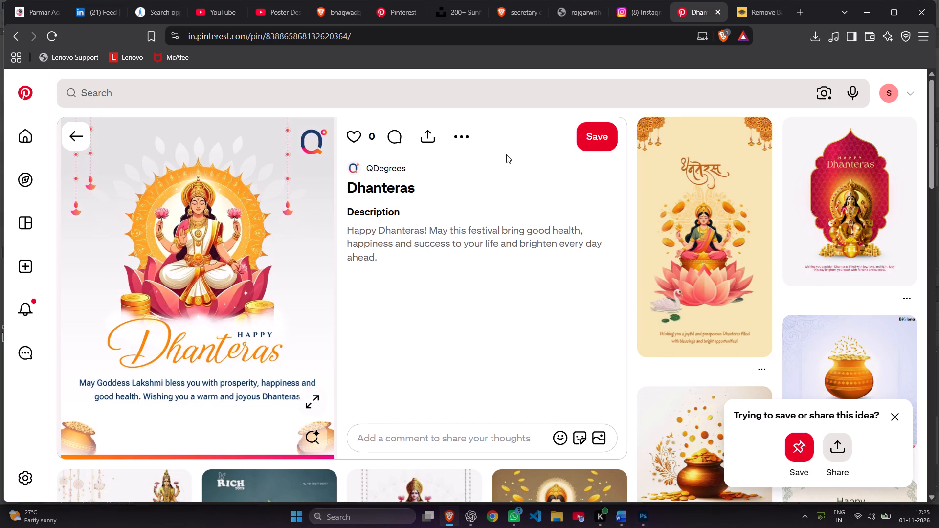
pyautogui.scroll(-1, 506, 154)
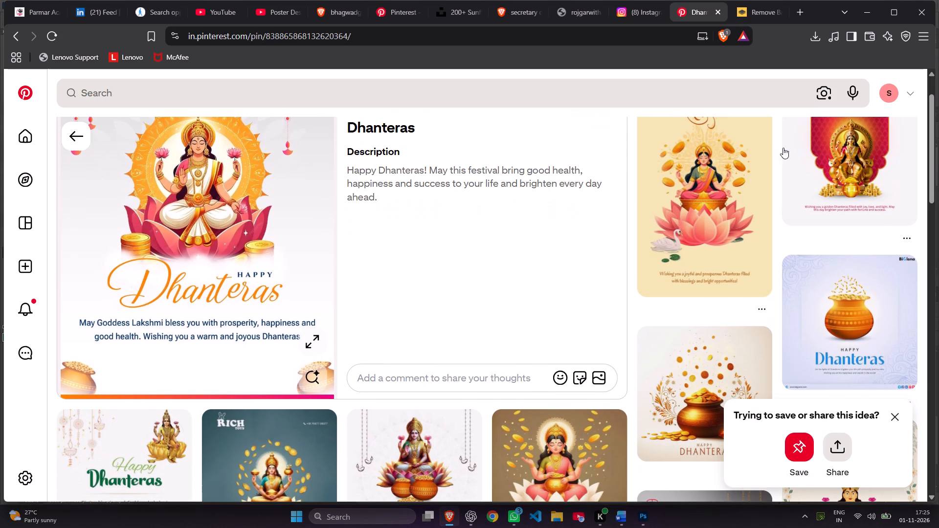
pyautogui.click(838, 155)
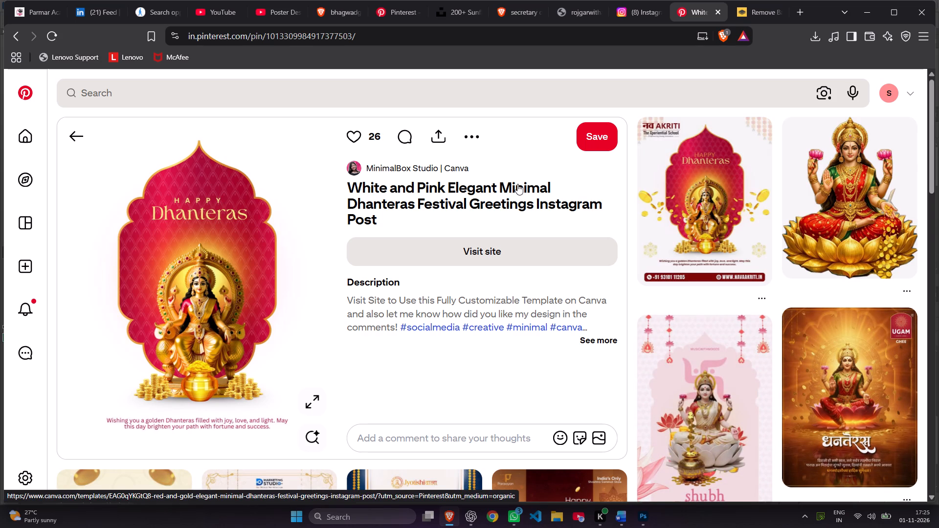
pyautogui.click(842, 173)
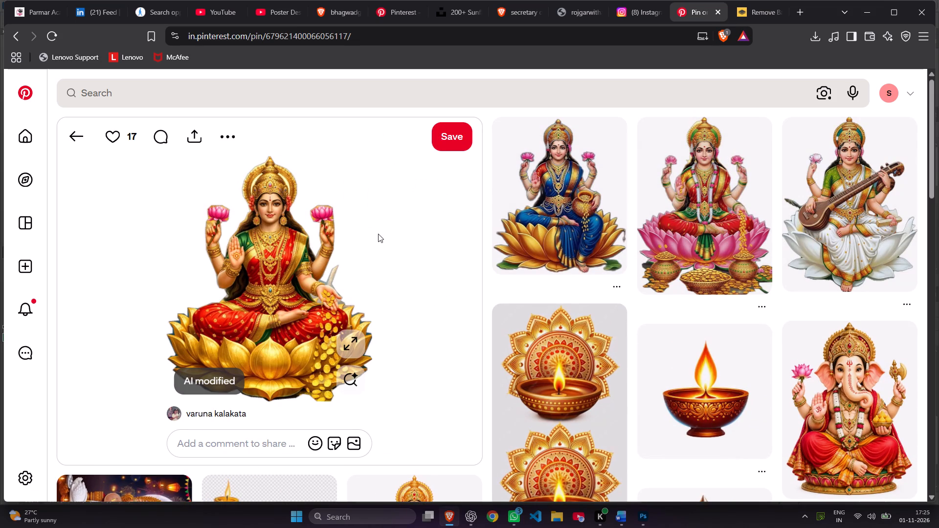
# Run a Pinterest visual search on the golden-lotus Lakshmi image, and return to its pin.
pyautogui.click(301, 287)
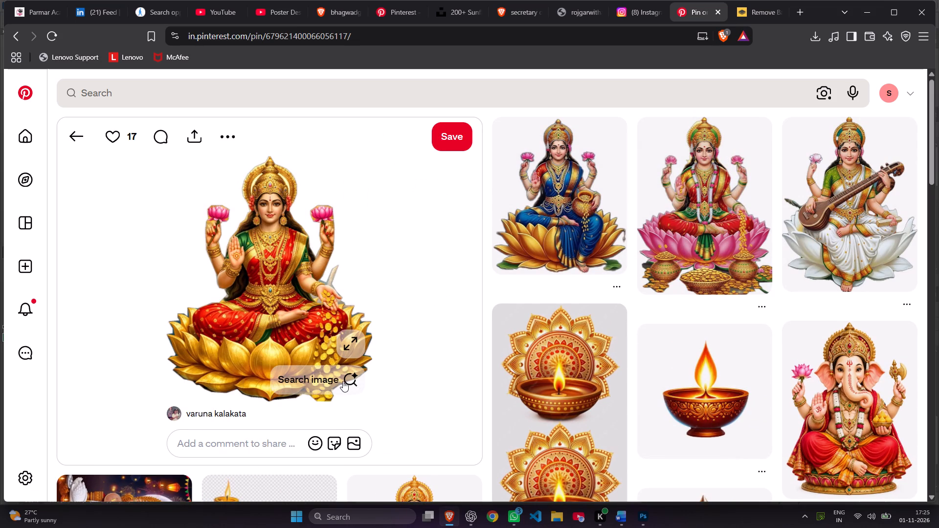
pyautogui.click(348, 380)
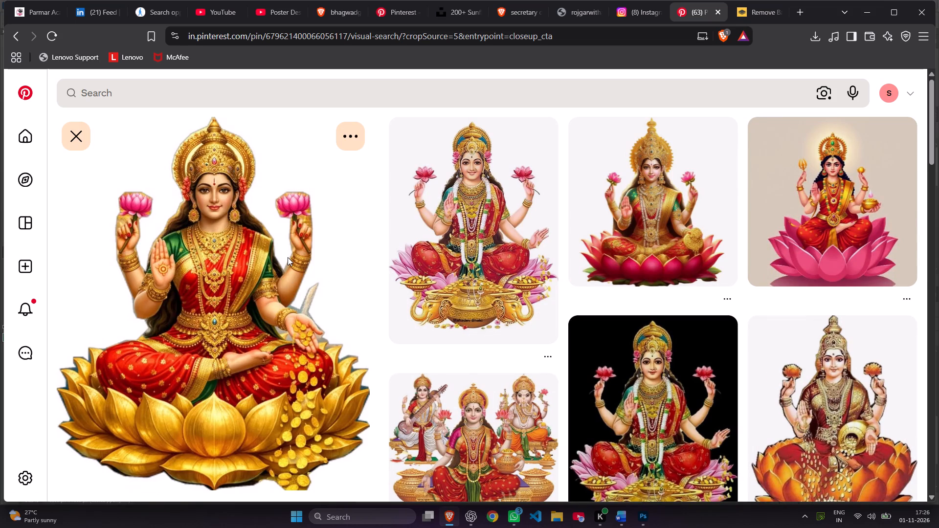
pyautogui.scroll(-2, 288, 257)
pyautogui.rightClick(272, 283)
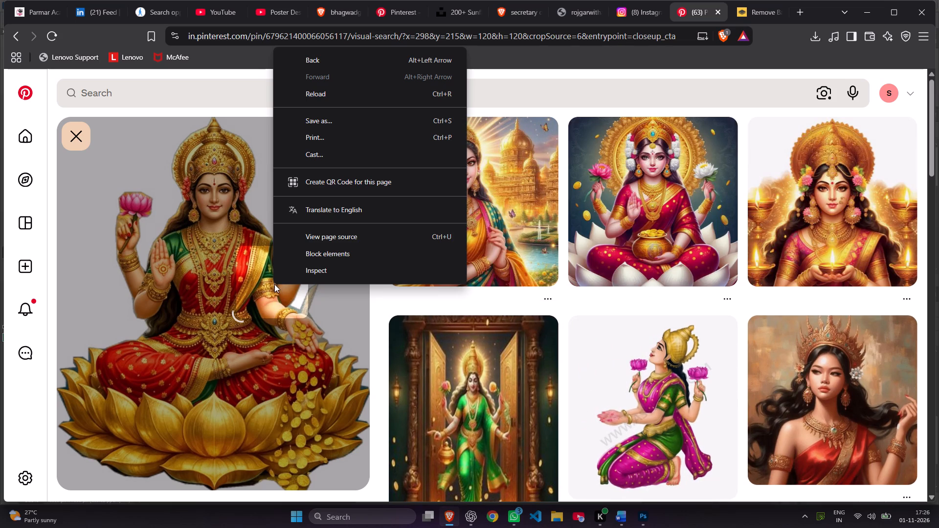
pyautogui.click(678, 79)
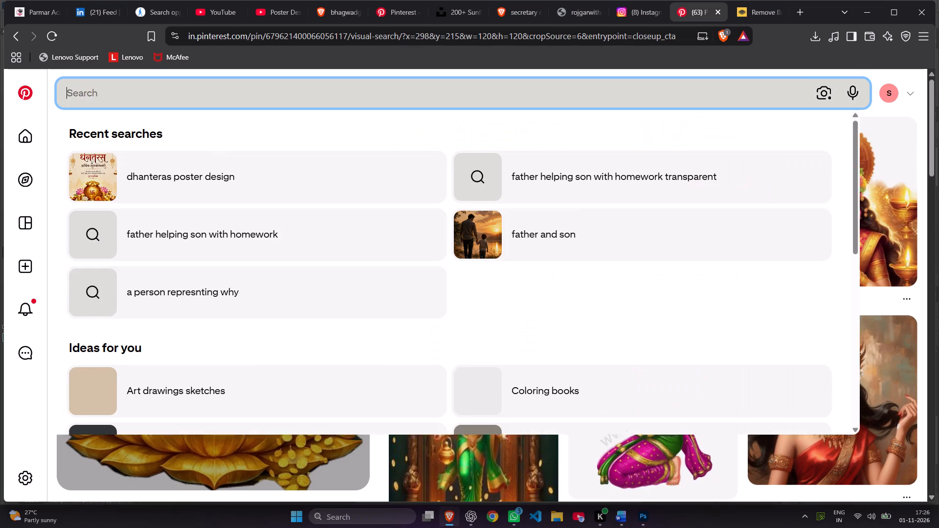
pyautogui.click(900, 60)
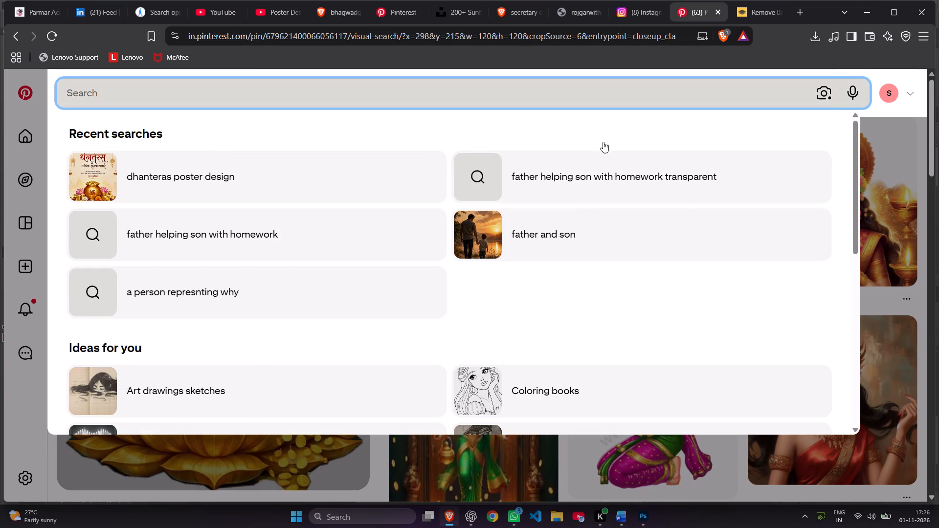
pyautogui.moveTo(11, 0); pyautogui.dragTo(20, 22)
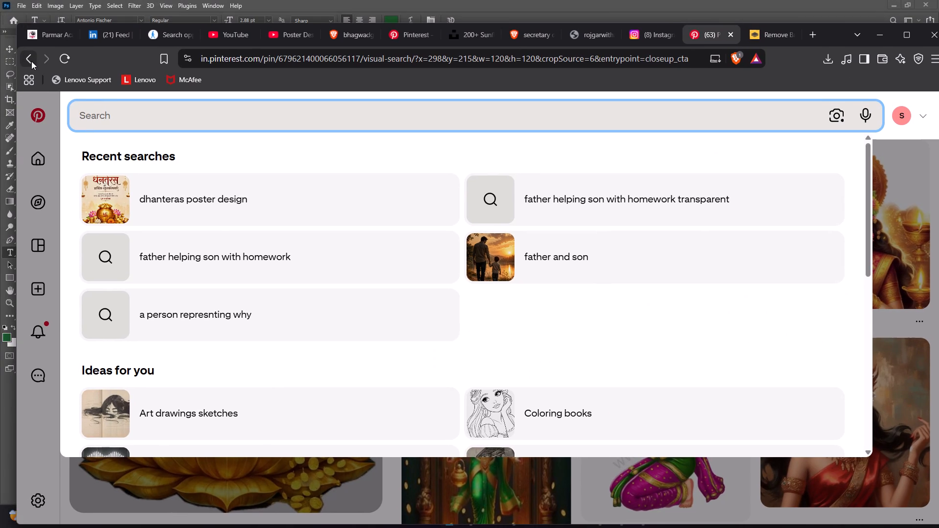
pyautogui.click(31, 61)
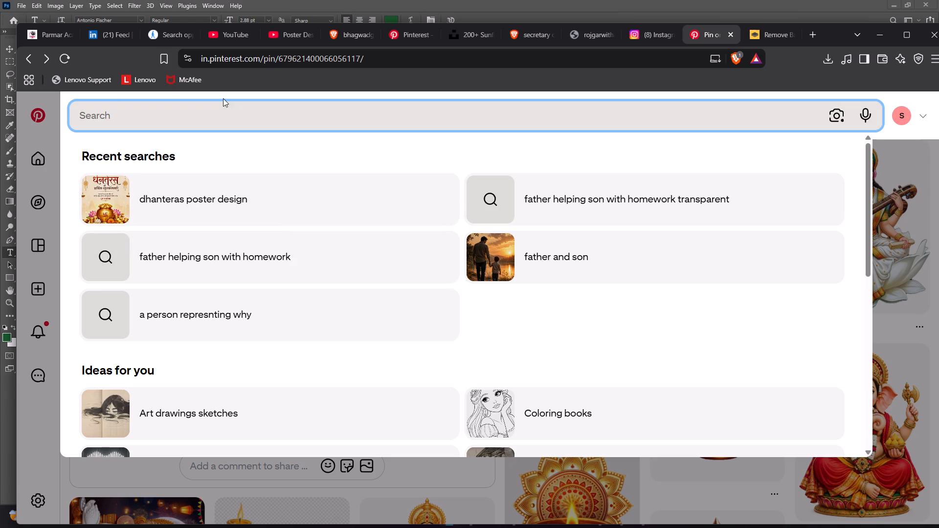
pyautogui.click(443, 487)
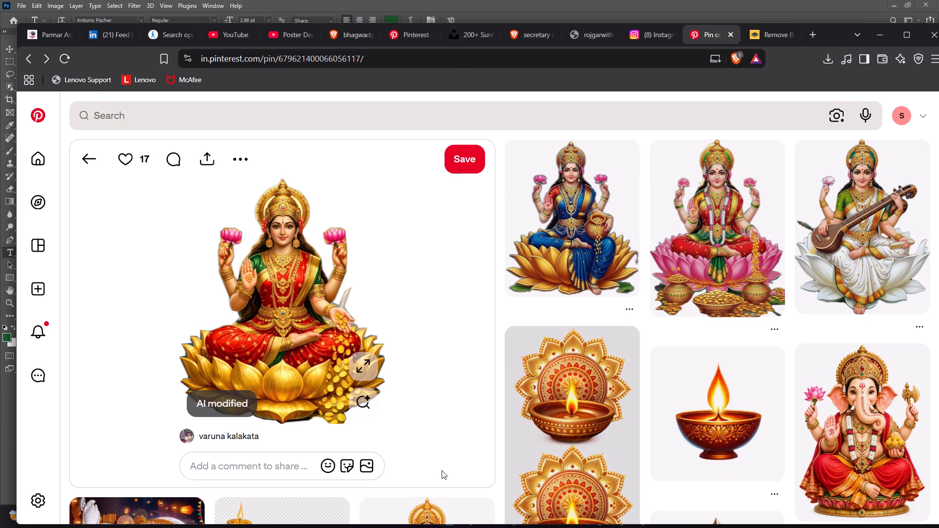
# Browse the related pins below the Lakshmi image for deity, diya, garland and mandala artwork.
pyautogui.scroll(-2, 491, 351)
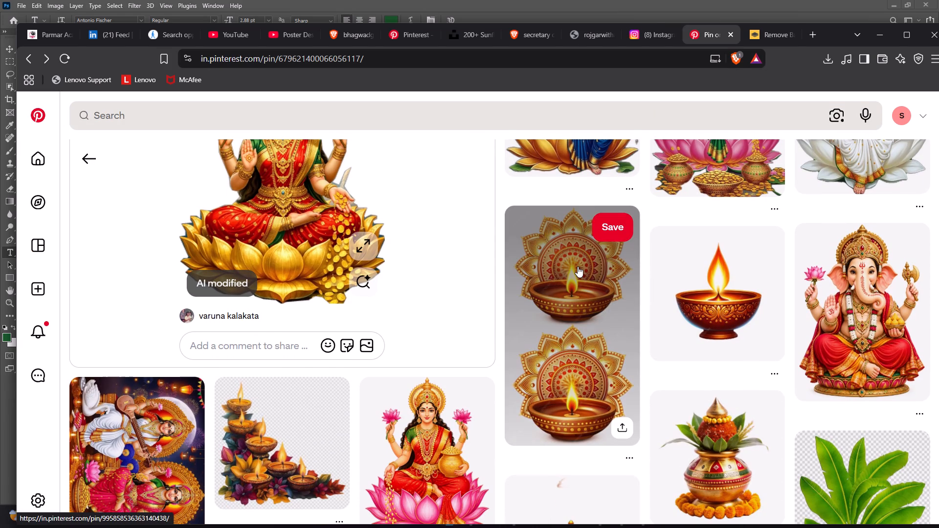
pyautogui.scroll(-4, 578, 266)
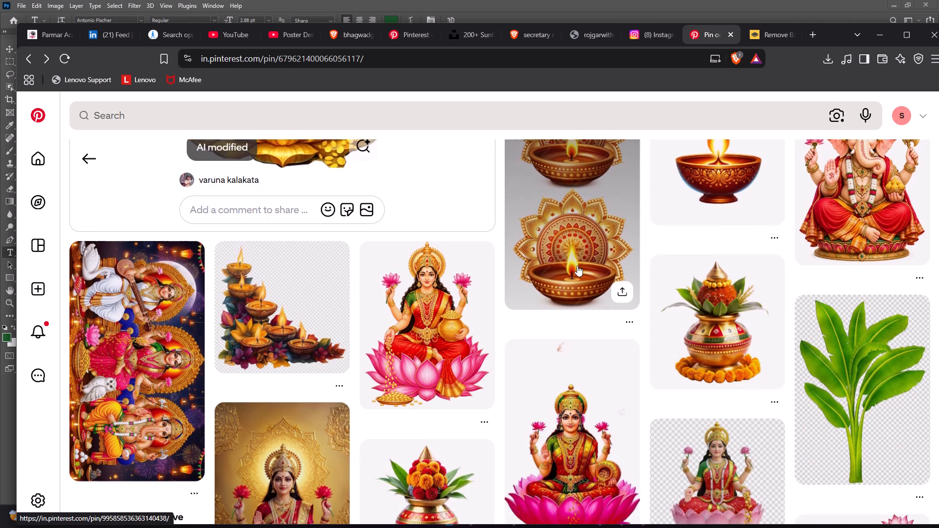
pyautogui.scroll(-2, 577, 265)
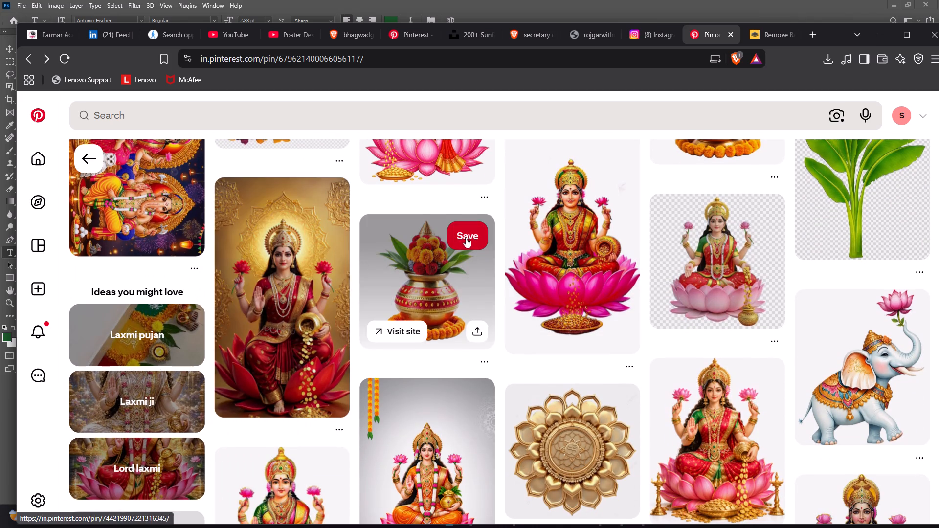
pyautogui.scroll(-4, 467, 237)
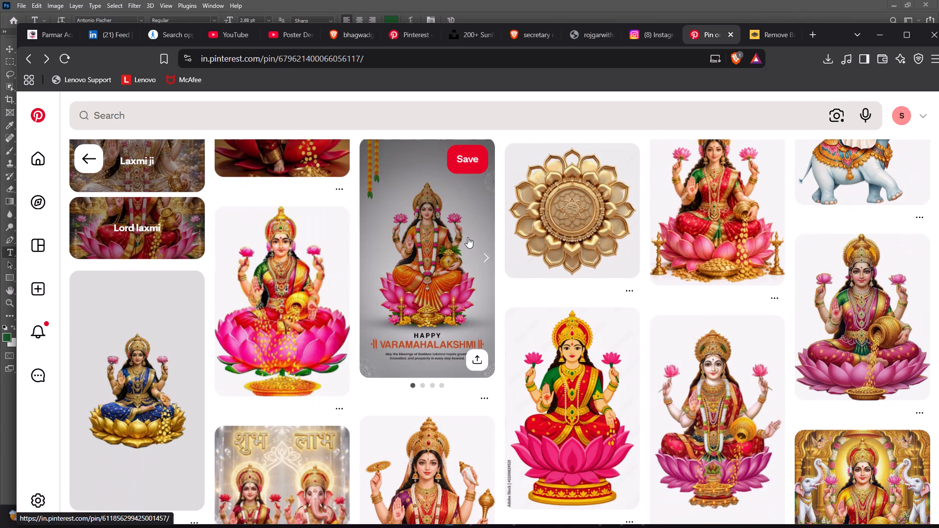
pyautogui.scroll(-3, 468, 237)
pyautogui.scroll(4, 468, 237)
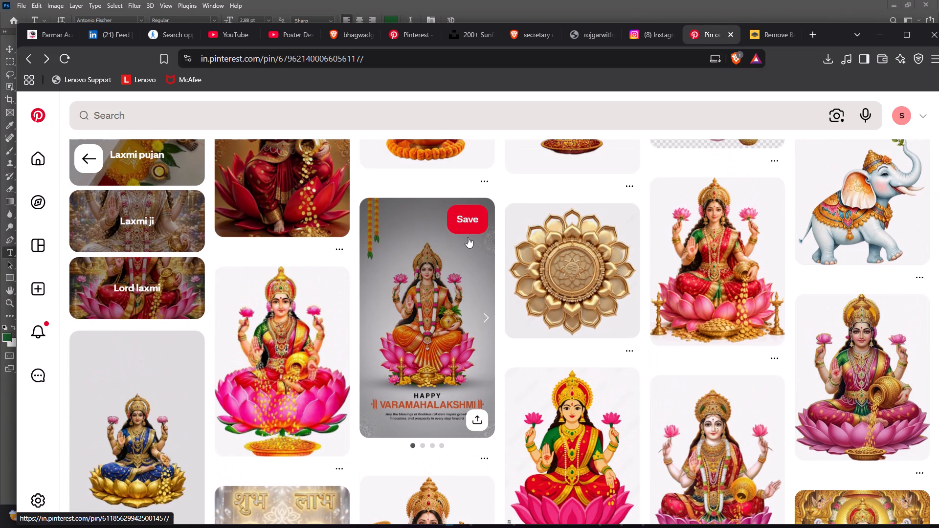
pyautogui.scroll(-11, 468, 237)
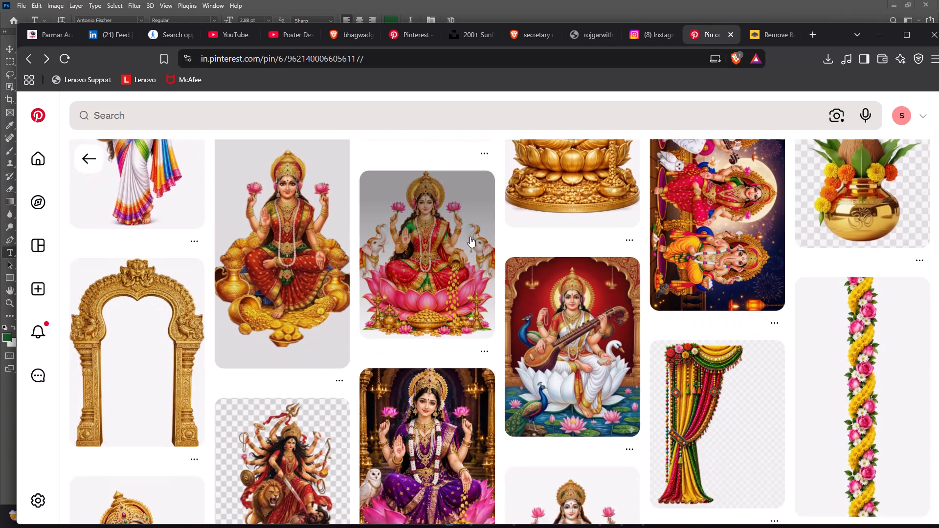
pyautogui.scroll(-3, 470, 237)
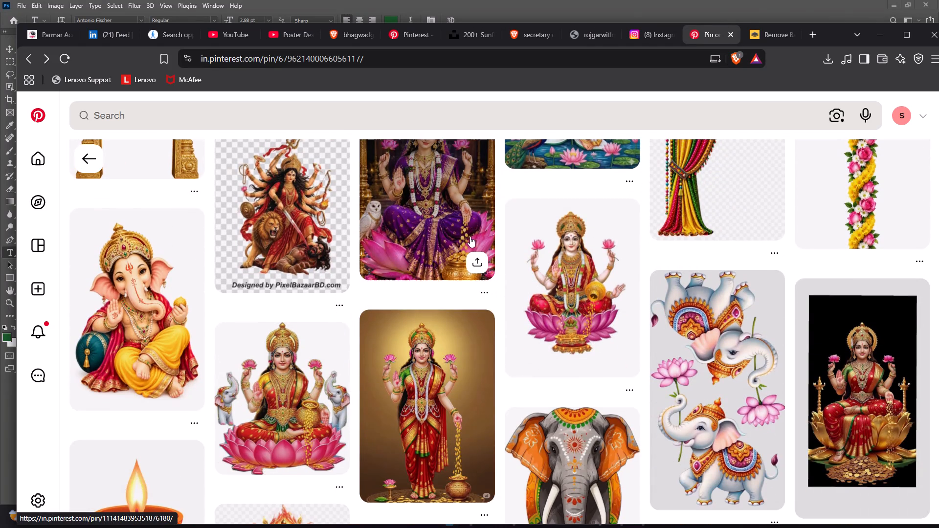
pyautogui.scroll(-14, 470, 237)
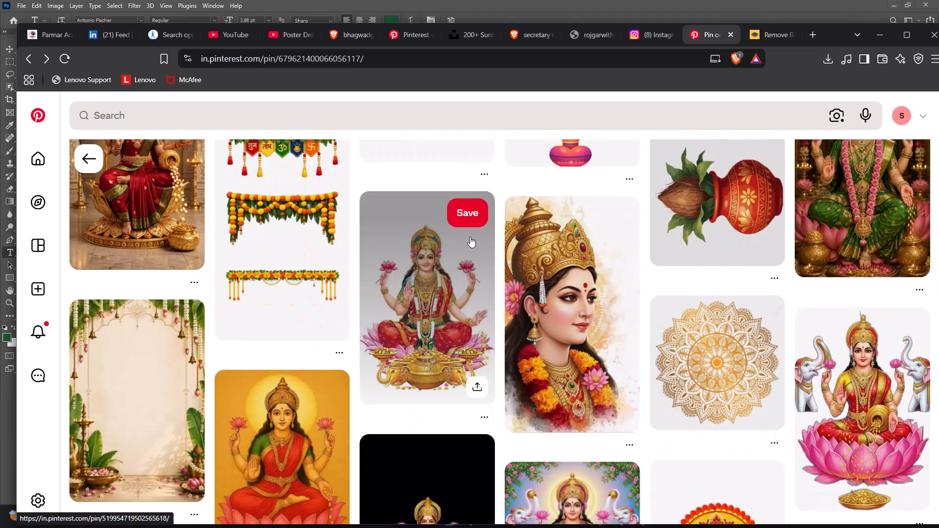
pyautogui.scroll(-9, 470, 237)
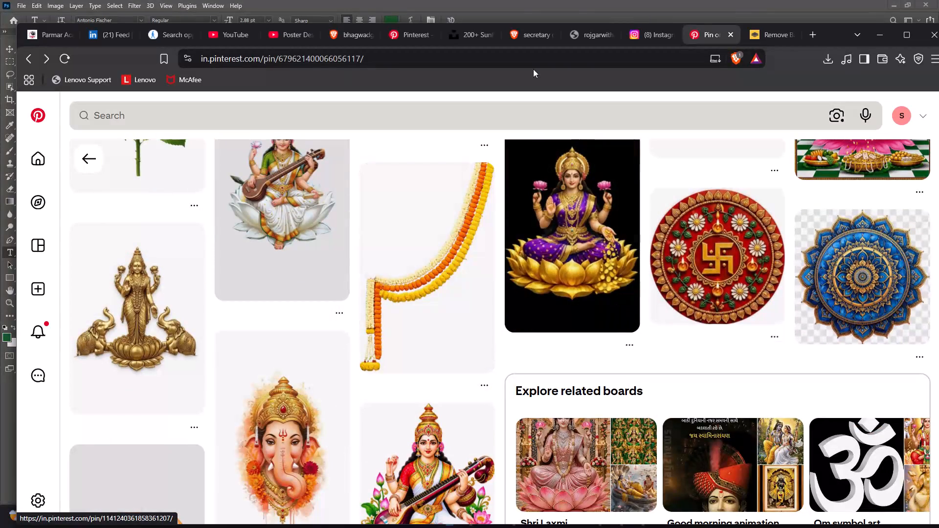
# Search YouTube for "poster making tutorial at ps".
pyautogui.click(226, 32)
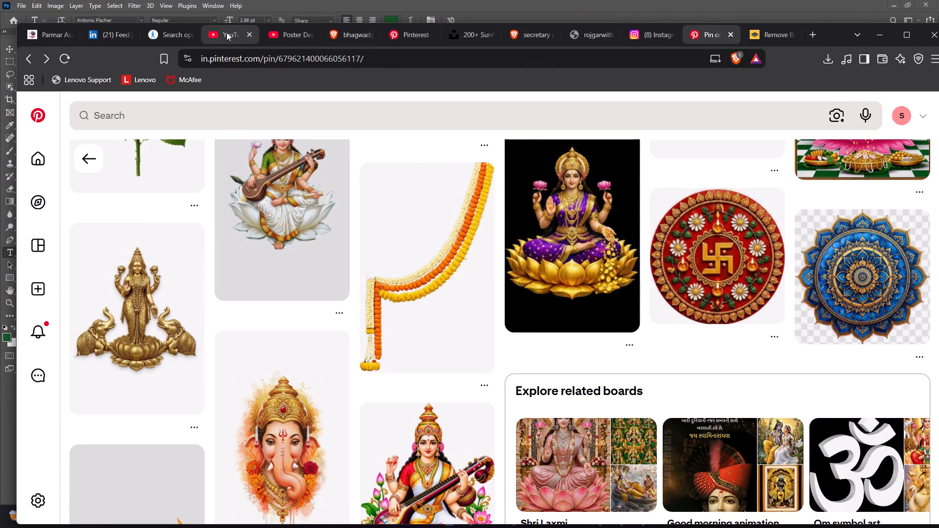
pyautogui.click(421, 110)
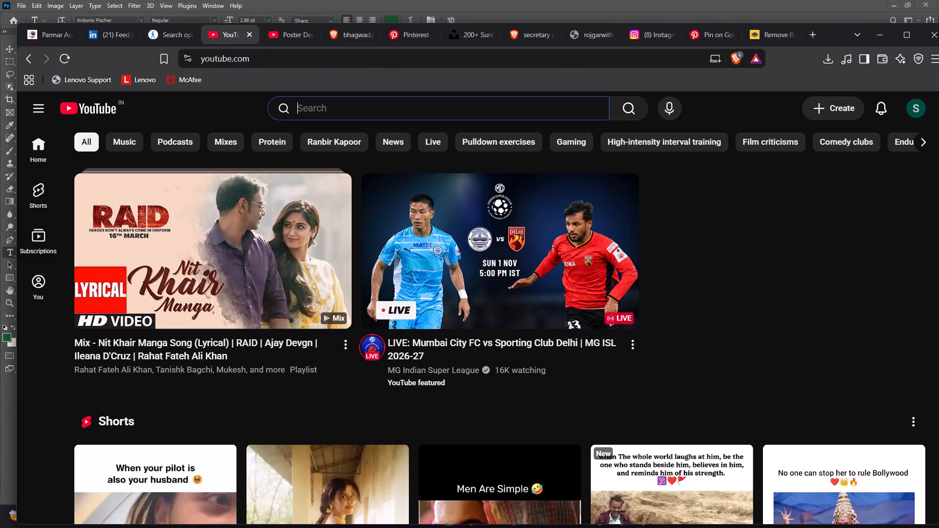
pyautogui.write('poster making tutorial')
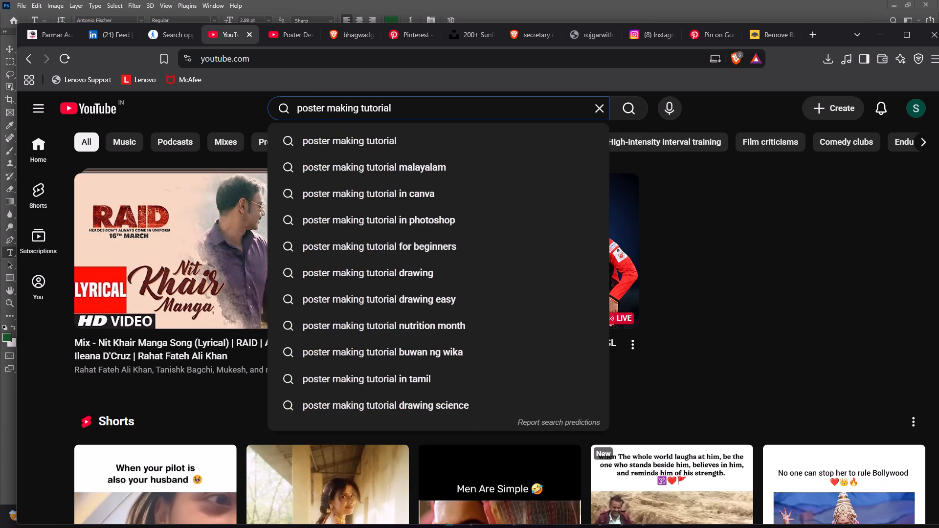
pyautogui.press('space')
pyautogui.write('at ps')
pyautogui.press('space')
pyautogui.press('Return')
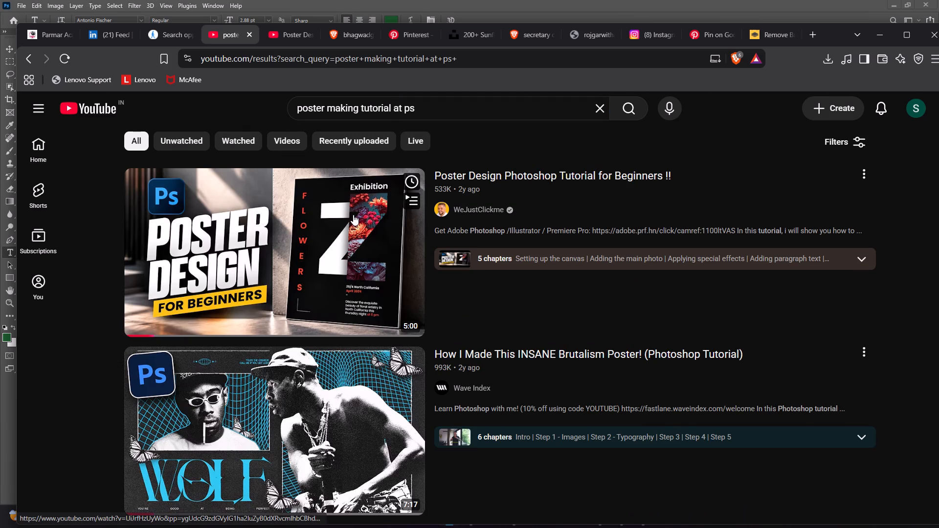
# Find "Photoshop for Beginners: 30-Minute Masterclass!" in the results, watch its opening, and return to Photoshop.
pyautogui.scroll(-1, 348, 210)
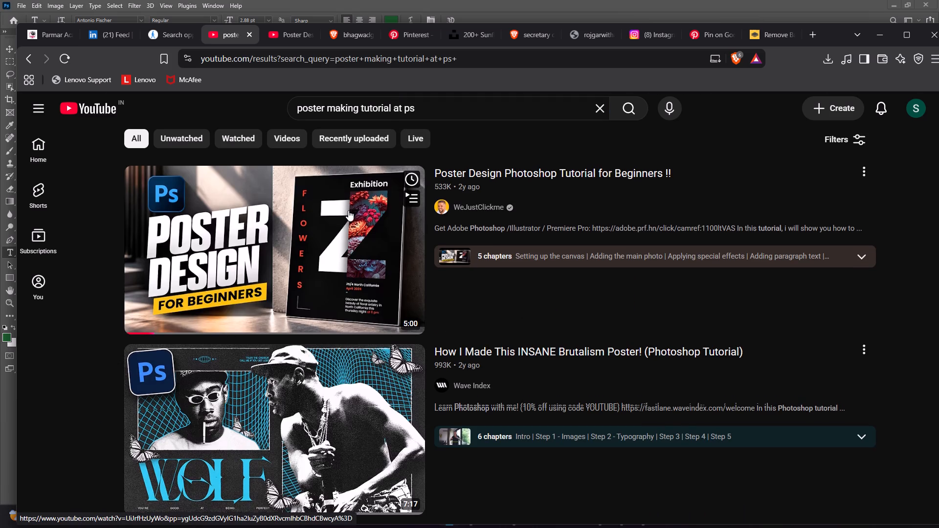
pyautogui.scroll(-4, 348, 210)
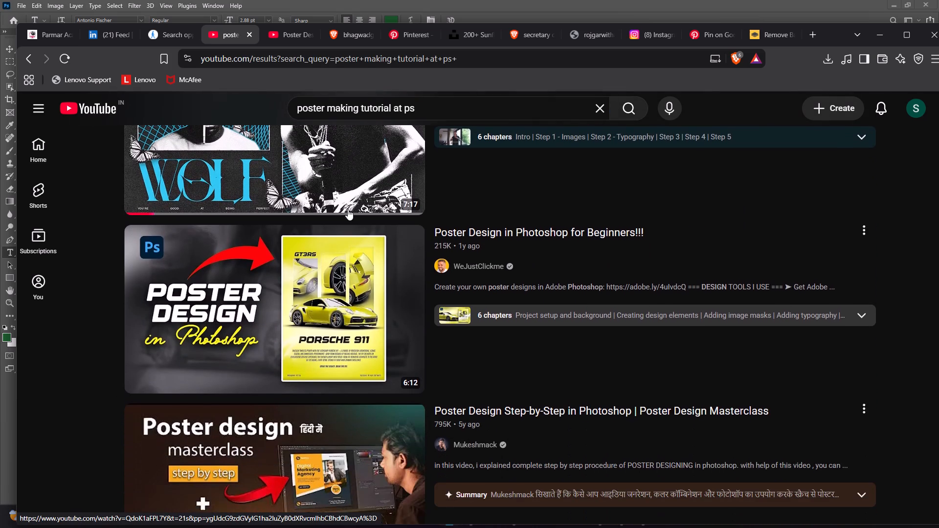
pyautogui.scroll(-2, 348, 209)
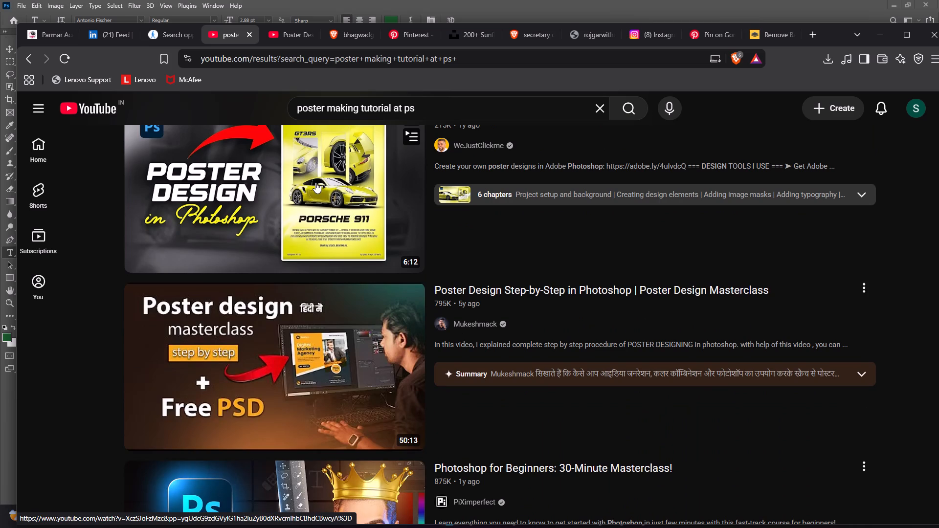
pyautogui.scroll(-3, 315, 182)
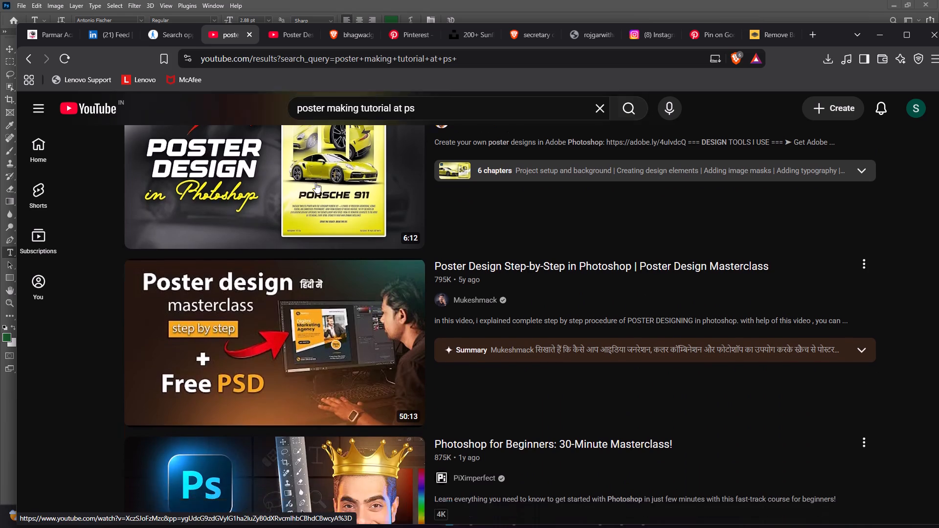
pyautogui.scroll(2, 315, 182)
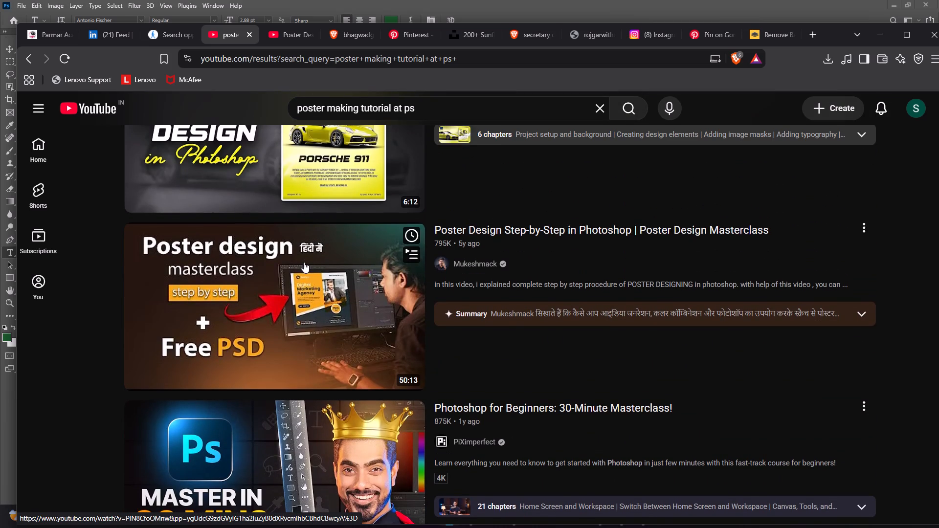
pyautogui.scroll(-3, 303, 259)
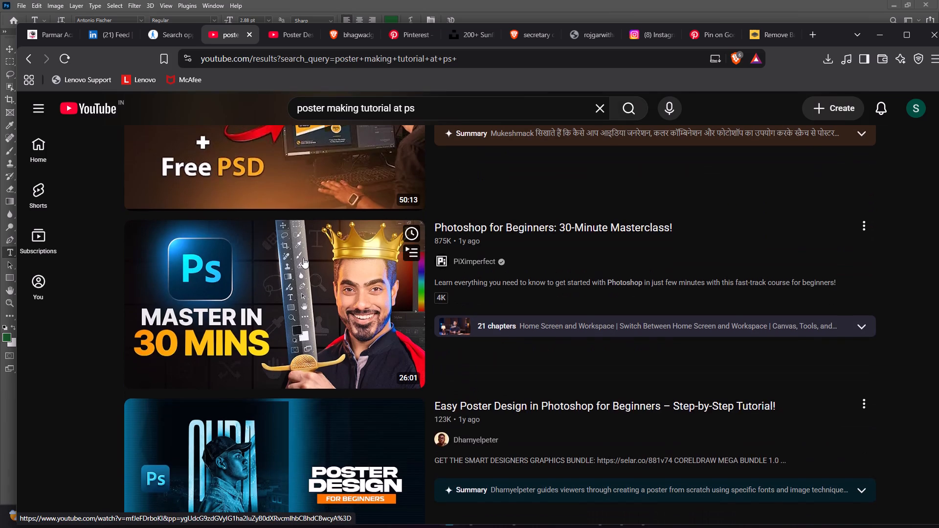
pyautogui.scroll(-1, 303, 258)
pyautogui.click(292, 227)
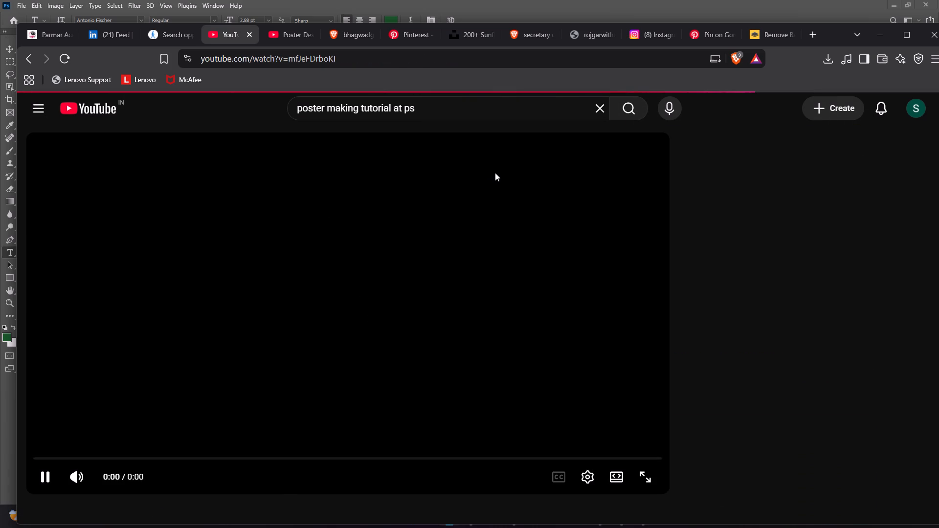
pyautogui.scroll(-2, 495, 173)
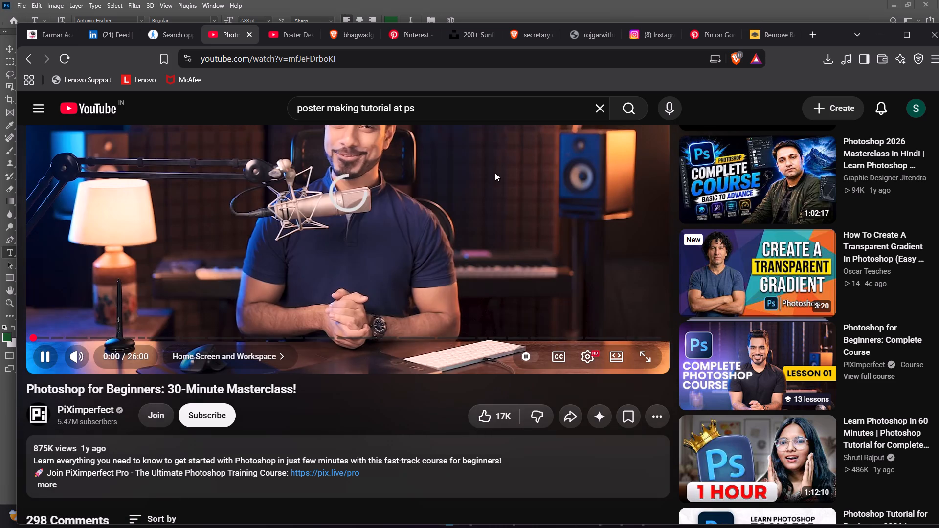
pyautogui.scroll(2, 495, 173)
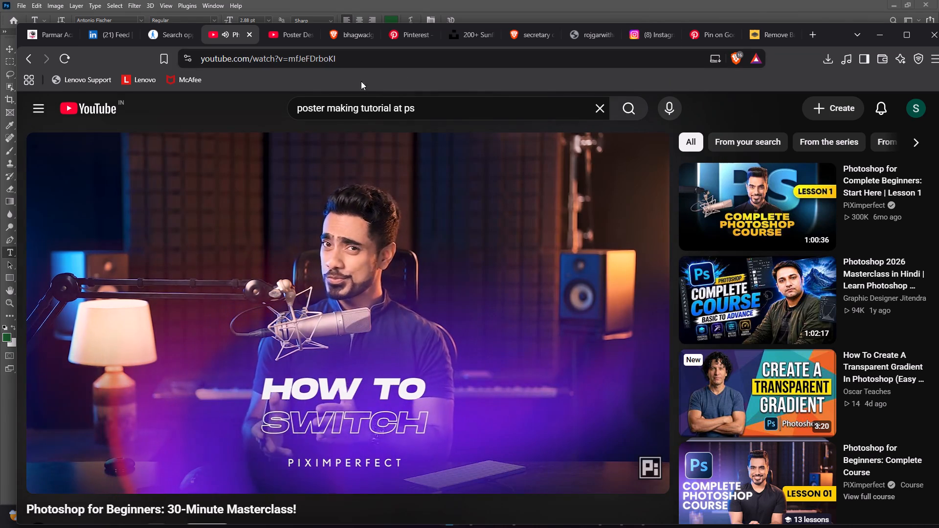
pyautogui.click(385, 0)
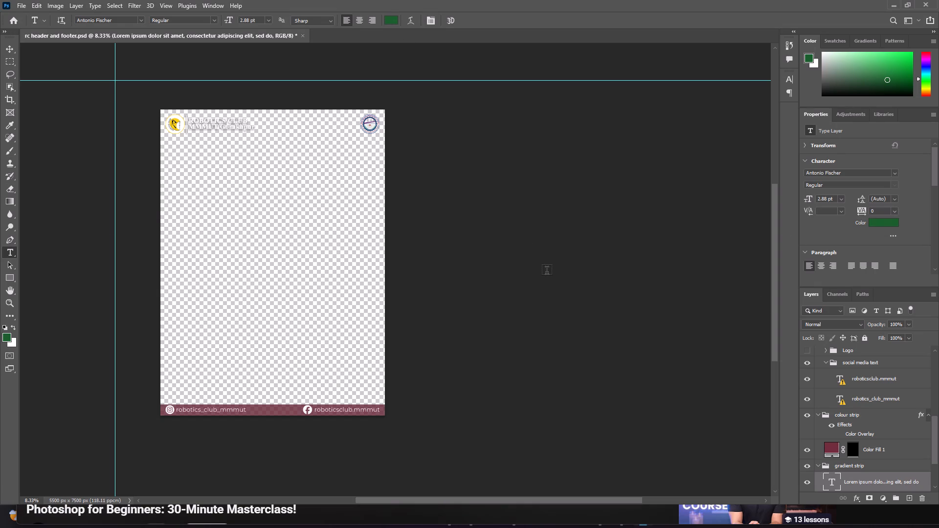
# Switch to the YouTube masterclass in a maximized browser window, watch its home-screen section, pause it, and return to Photoshop.
pyautogui.click(385, 513)
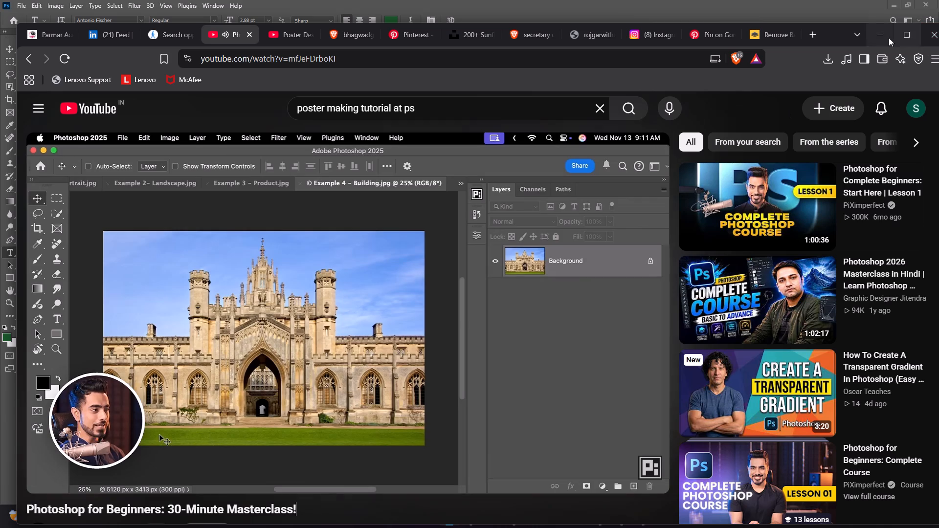
pyautogui.click(904, 33)
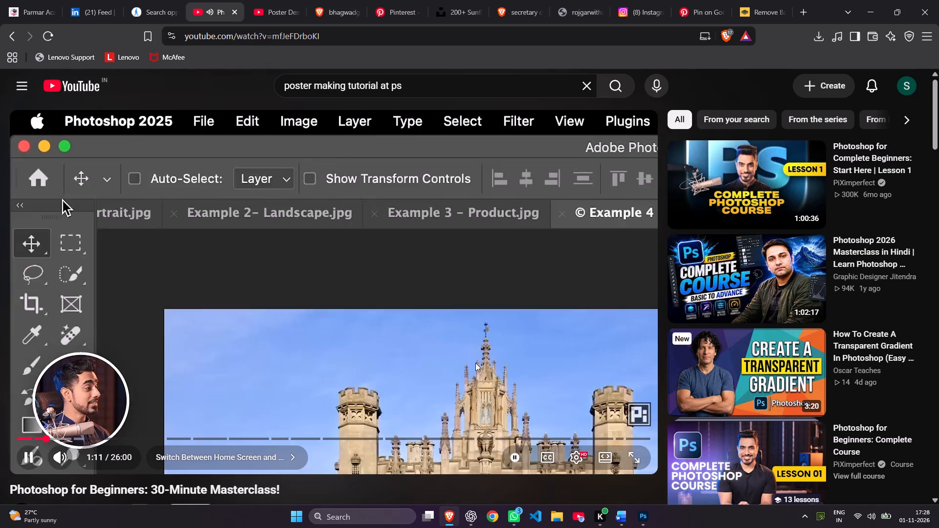
pyautogui.click(403, 364)
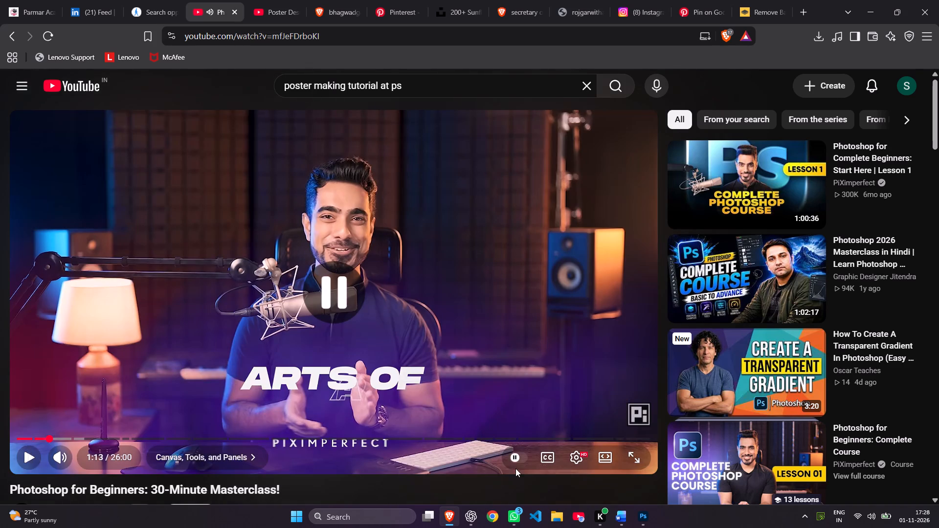
pyautogui.click(647, 527)
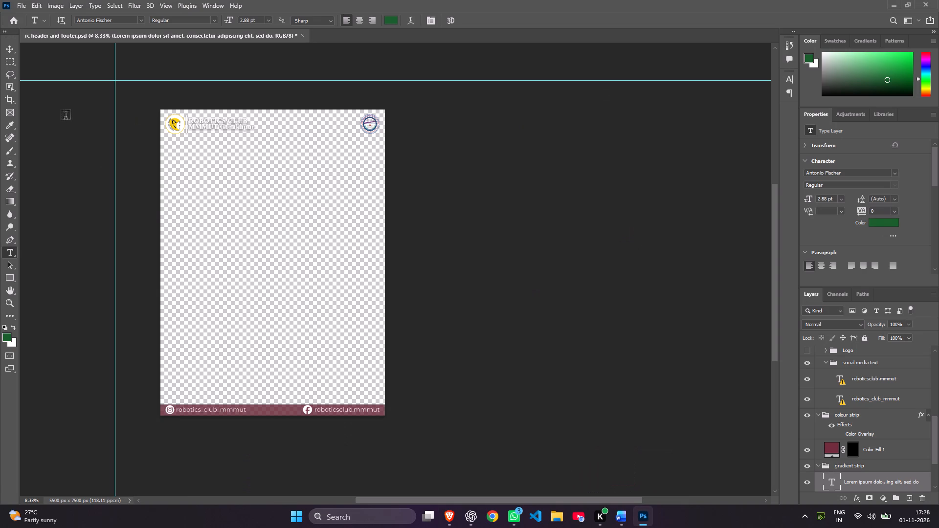
# Visit Photoshop's Home screen, reopen "rc header and footer.psd" from the recent files, and activate the Move tool.
pyautogui.click(14, 20)
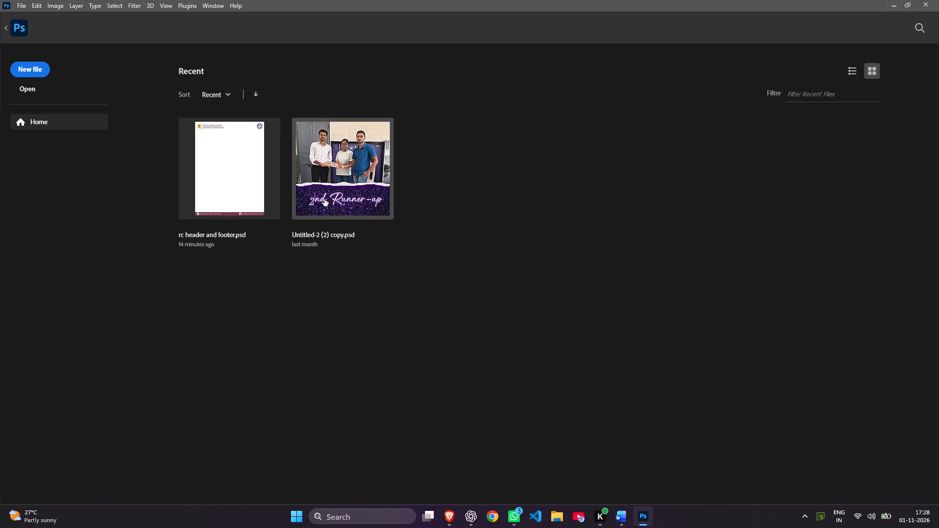
pyautogui.click(223, 174)
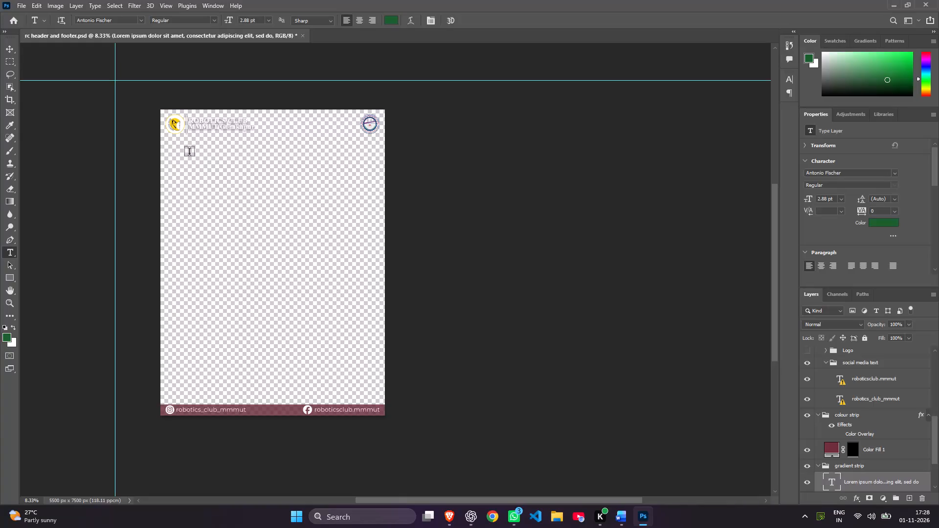
pyautogui.click(8, 47)
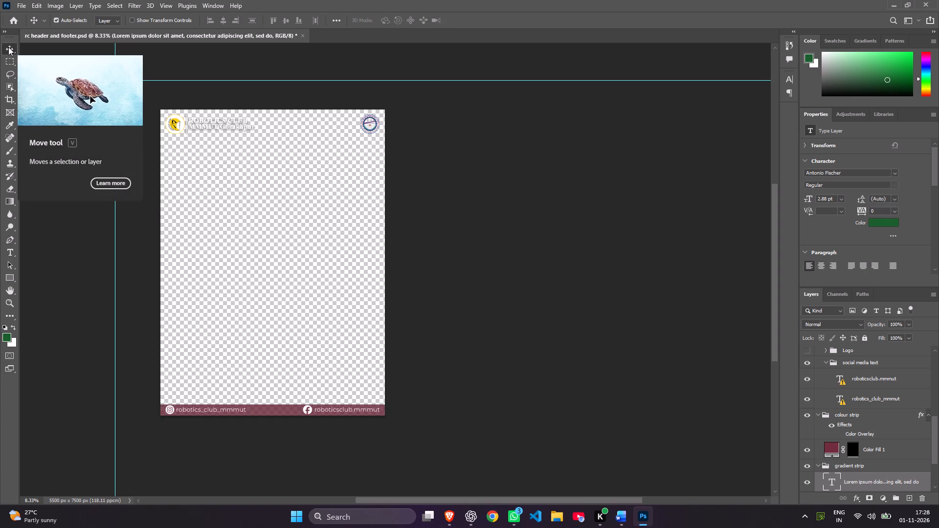
pyautogui.click(8, 47)
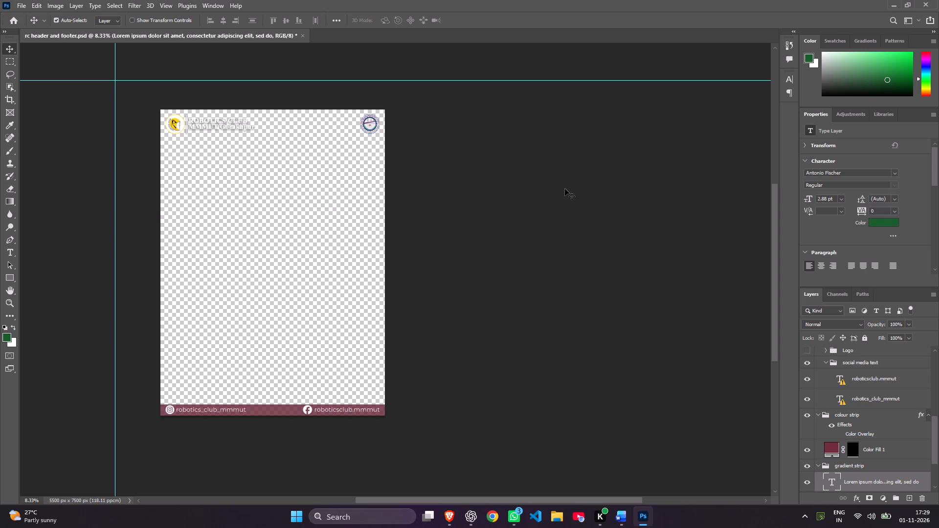
# Resume the beginner masterclass on YouTube, watch its canvas, tools and layers explanation, and return to Photoshop.
pyautogui.click(444, 509)
pyautogui.click(408, 296)
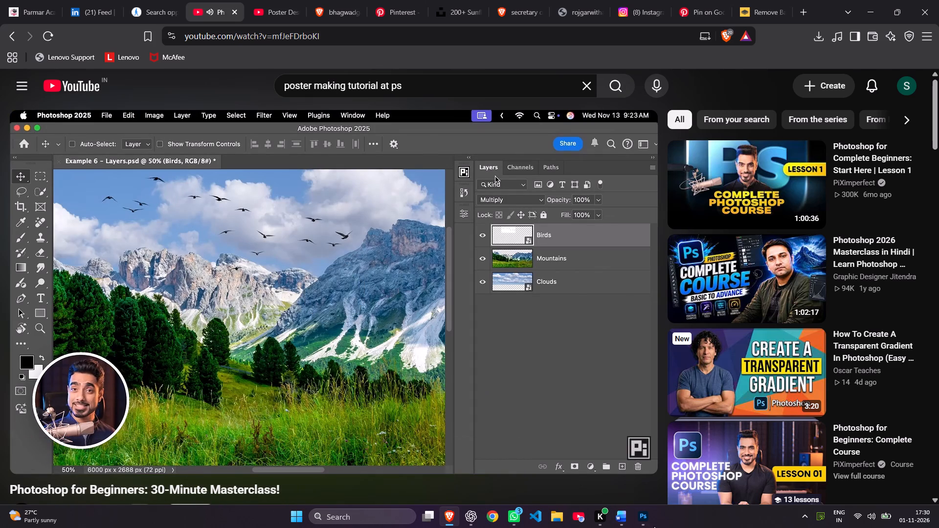
pyautogui.click(644, 517)
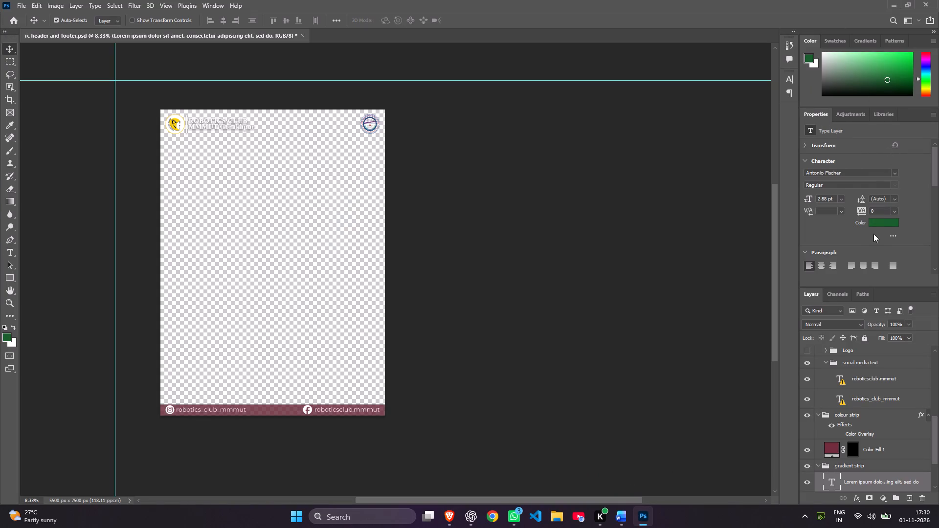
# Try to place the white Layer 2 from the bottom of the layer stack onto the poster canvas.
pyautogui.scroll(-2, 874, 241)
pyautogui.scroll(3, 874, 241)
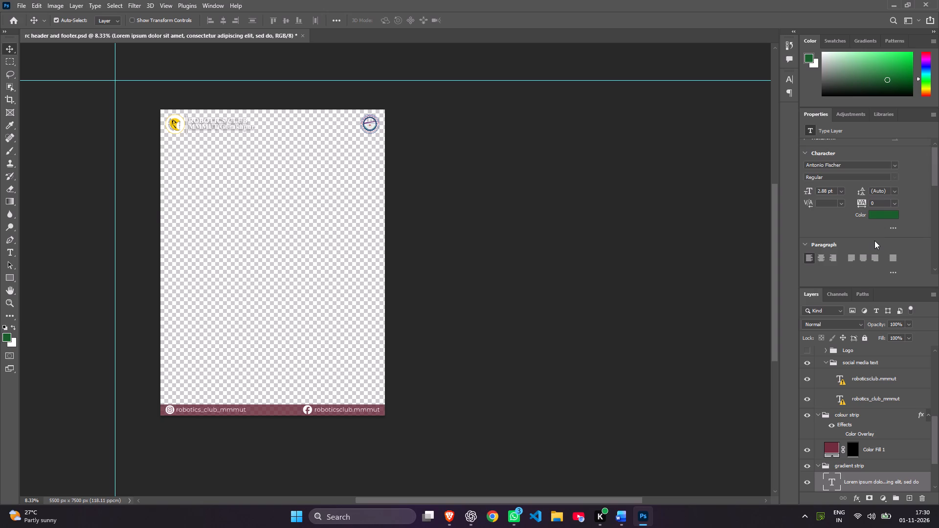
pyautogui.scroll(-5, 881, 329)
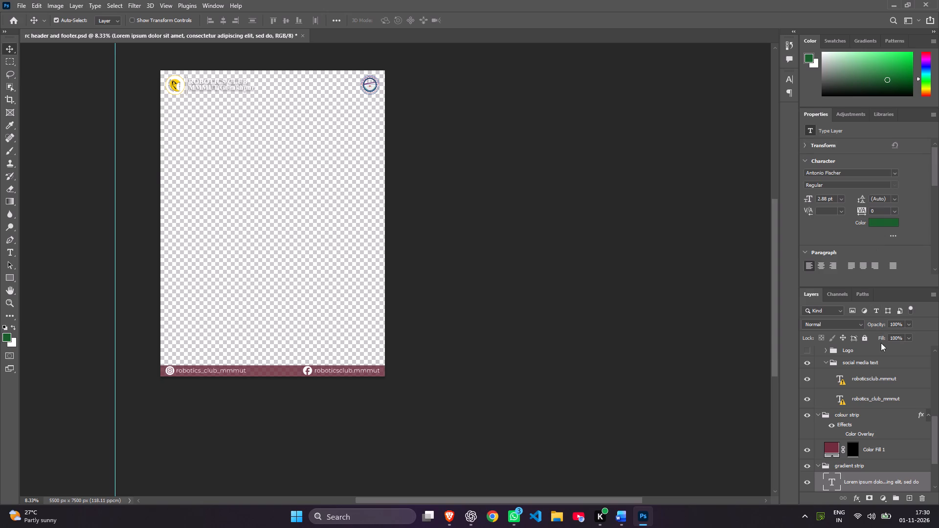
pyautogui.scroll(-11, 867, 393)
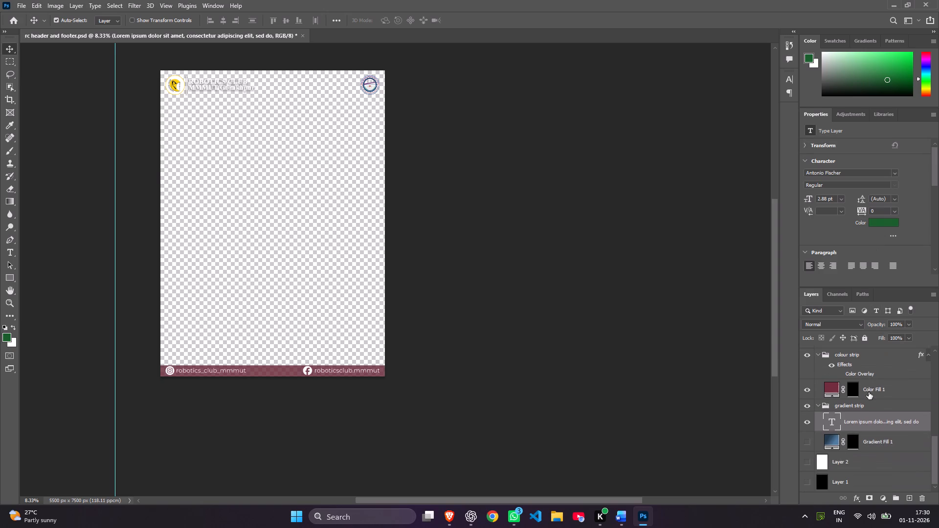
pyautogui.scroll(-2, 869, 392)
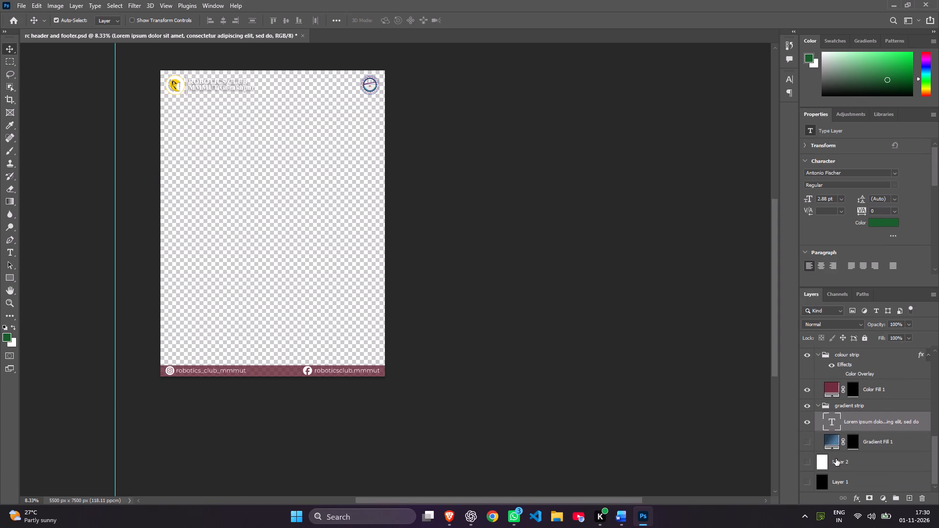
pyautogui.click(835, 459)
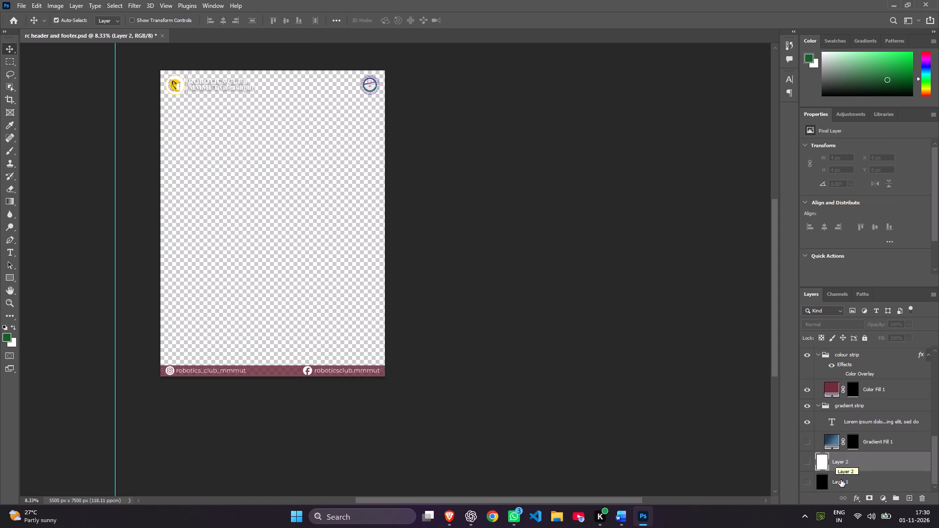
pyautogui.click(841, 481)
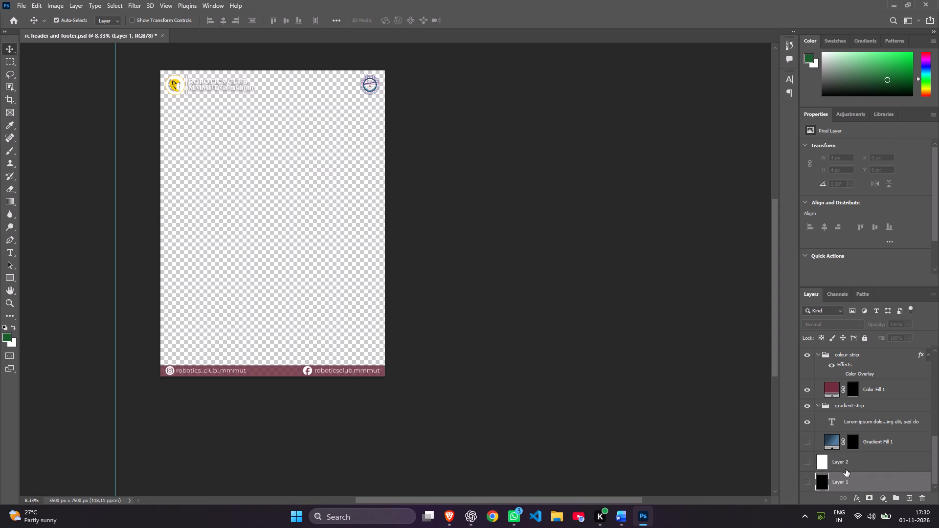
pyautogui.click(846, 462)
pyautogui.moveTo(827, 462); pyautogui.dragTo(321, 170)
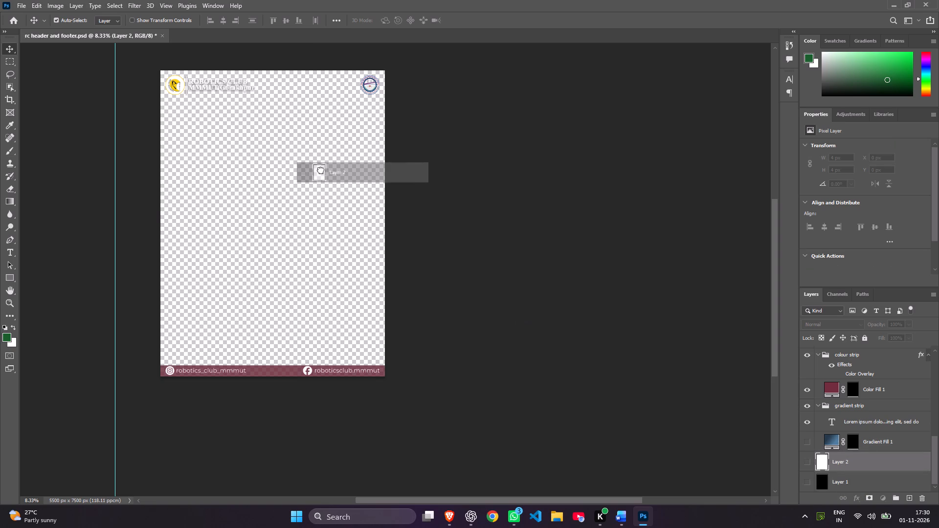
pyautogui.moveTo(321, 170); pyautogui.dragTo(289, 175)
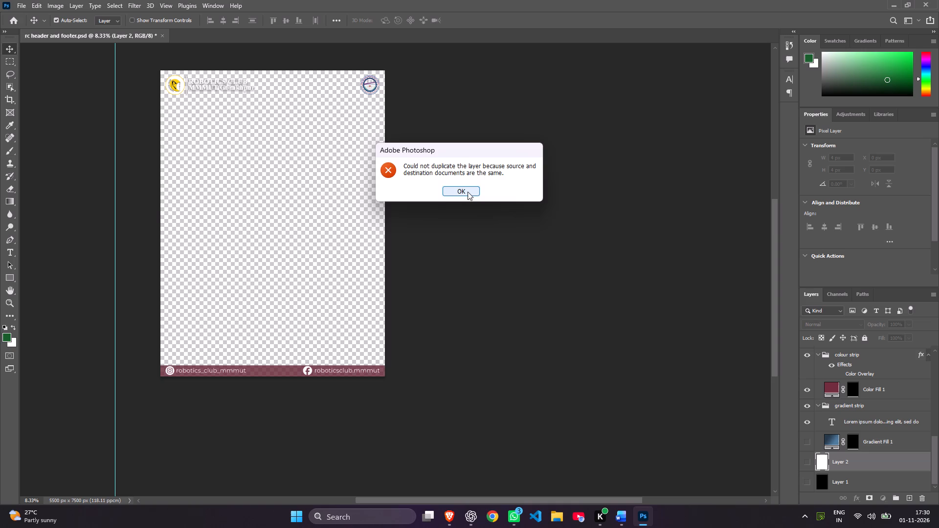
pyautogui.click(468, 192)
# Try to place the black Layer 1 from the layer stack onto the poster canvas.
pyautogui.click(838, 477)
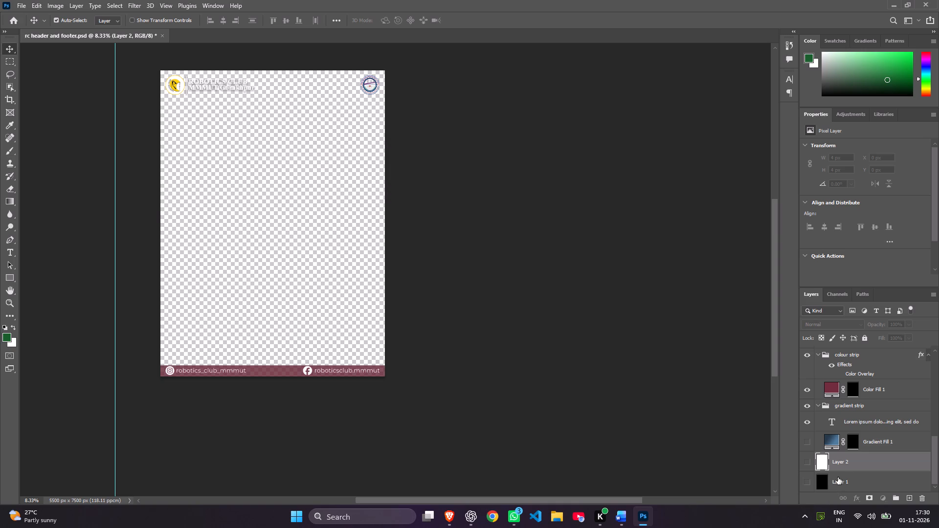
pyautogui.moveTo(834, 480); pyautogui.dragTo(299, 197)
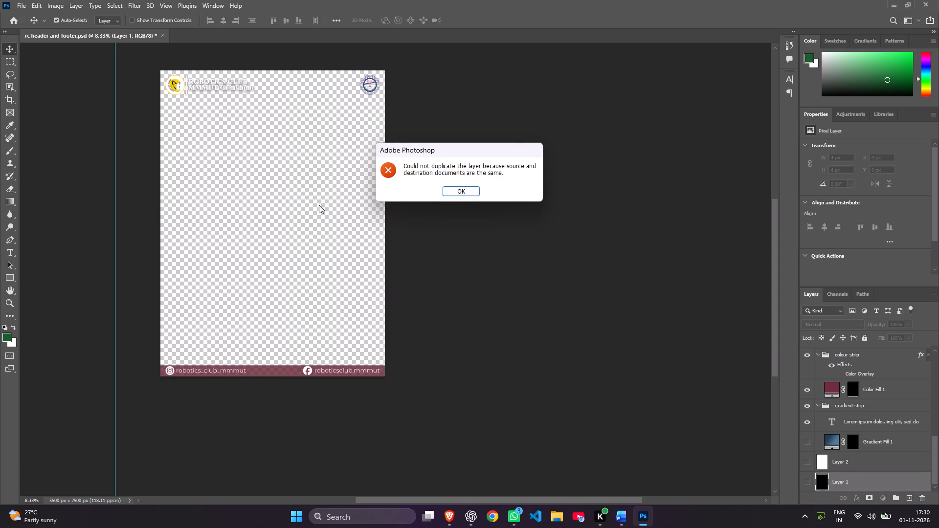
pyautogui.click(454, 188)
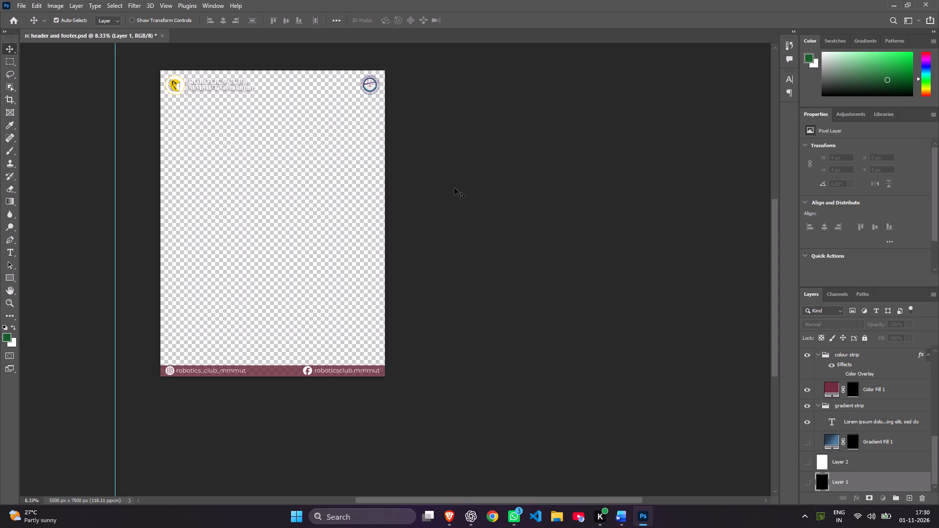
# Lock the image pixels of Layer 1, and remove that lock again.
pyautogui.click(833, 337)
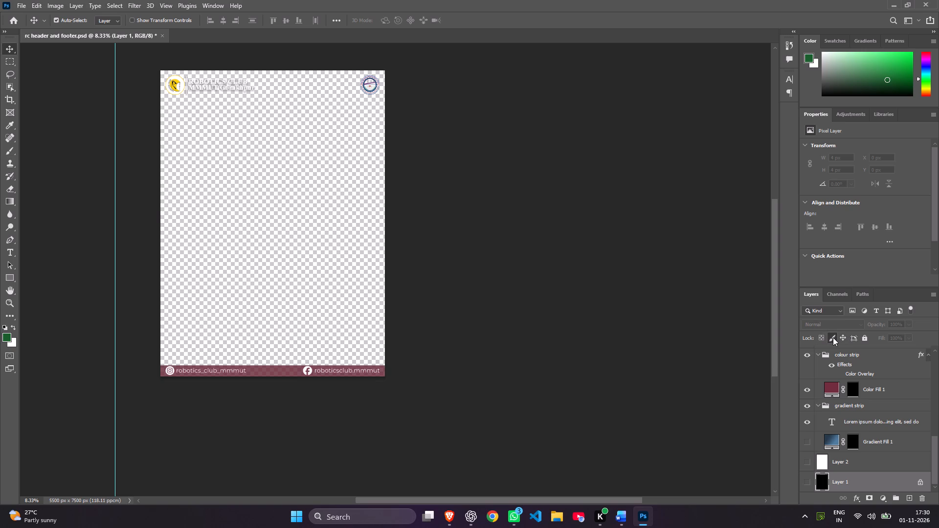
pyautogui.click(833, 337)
# Check the preset colour swatches and gradients, and return to the colour picker.
pyautogui.scroll(3, 839, 310)
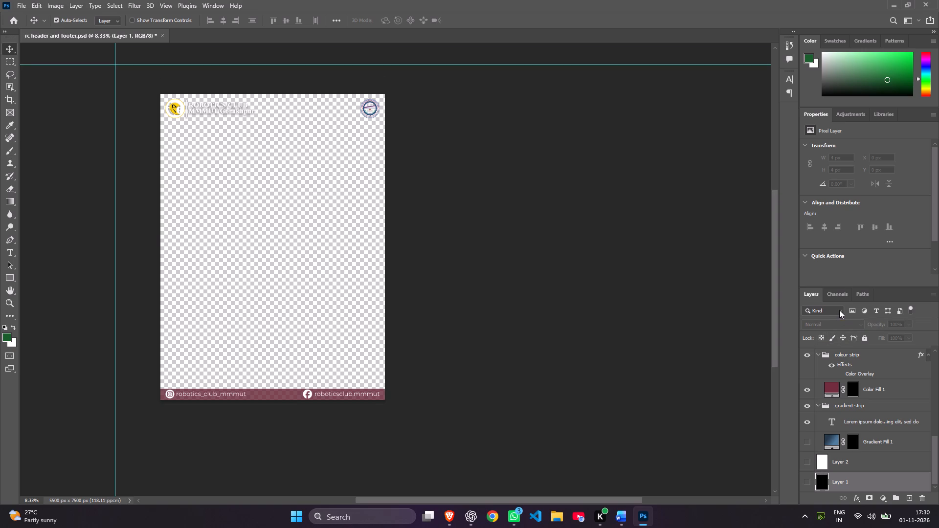
pyautogui.scroll(4, 849, 246)
pyautogui.click(835, 42)
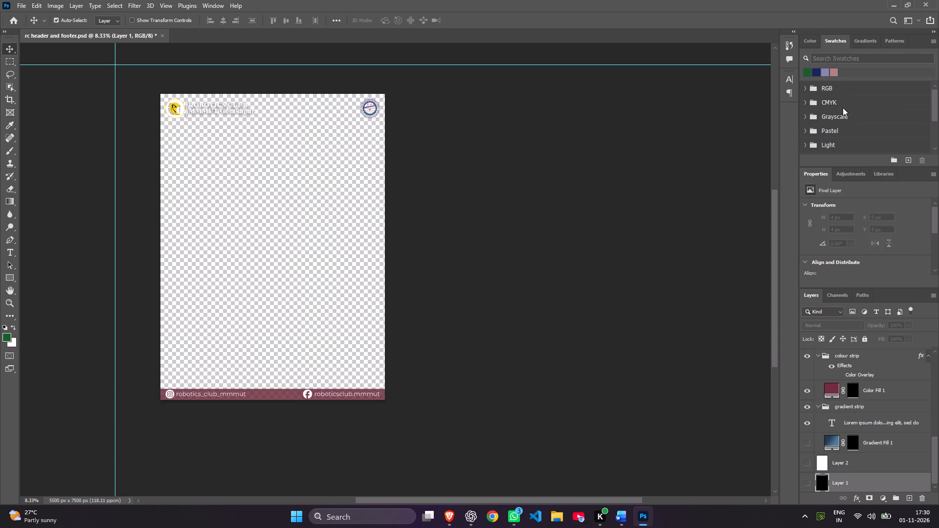
pyautogui.click(820, 85)
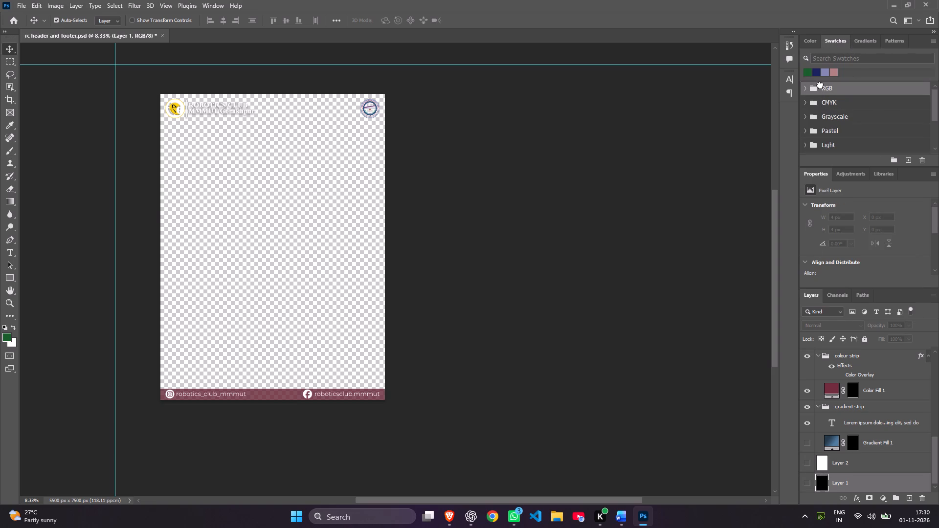
pyautogui.click(858, 35)
pyautogui.click(805, 43)
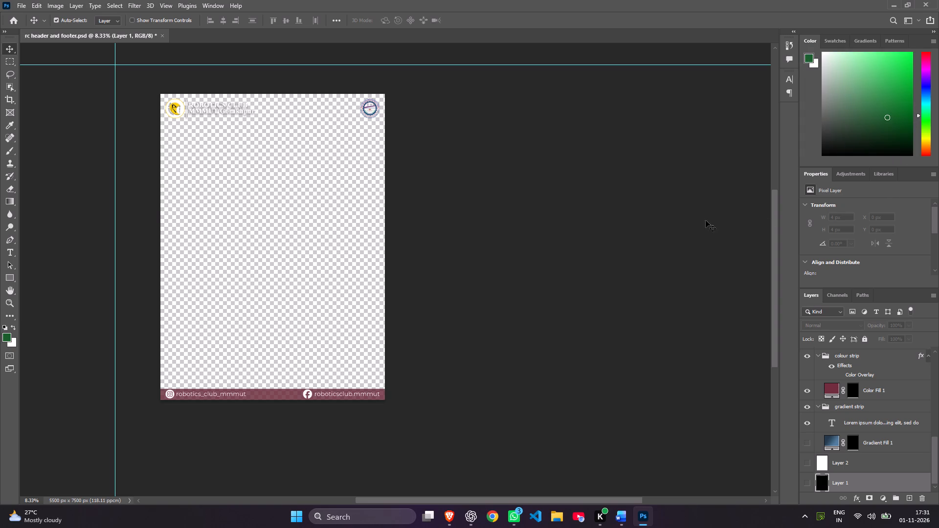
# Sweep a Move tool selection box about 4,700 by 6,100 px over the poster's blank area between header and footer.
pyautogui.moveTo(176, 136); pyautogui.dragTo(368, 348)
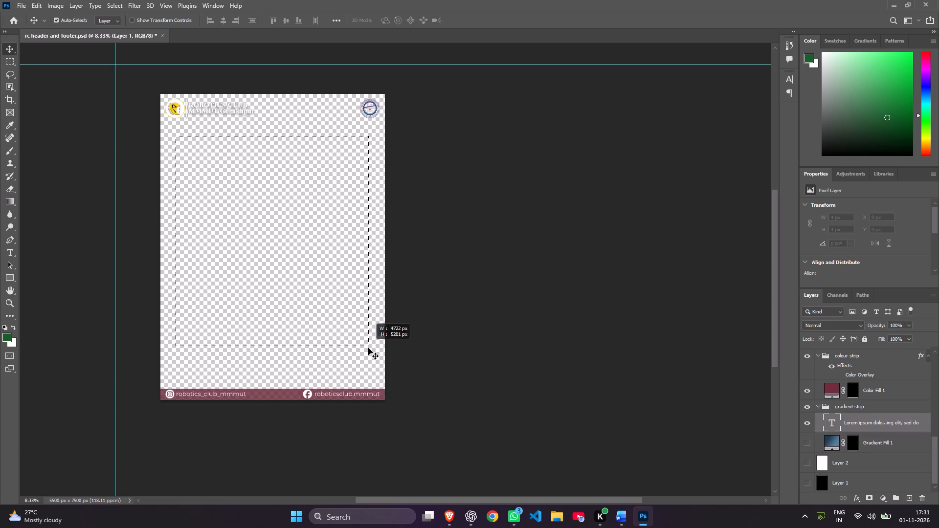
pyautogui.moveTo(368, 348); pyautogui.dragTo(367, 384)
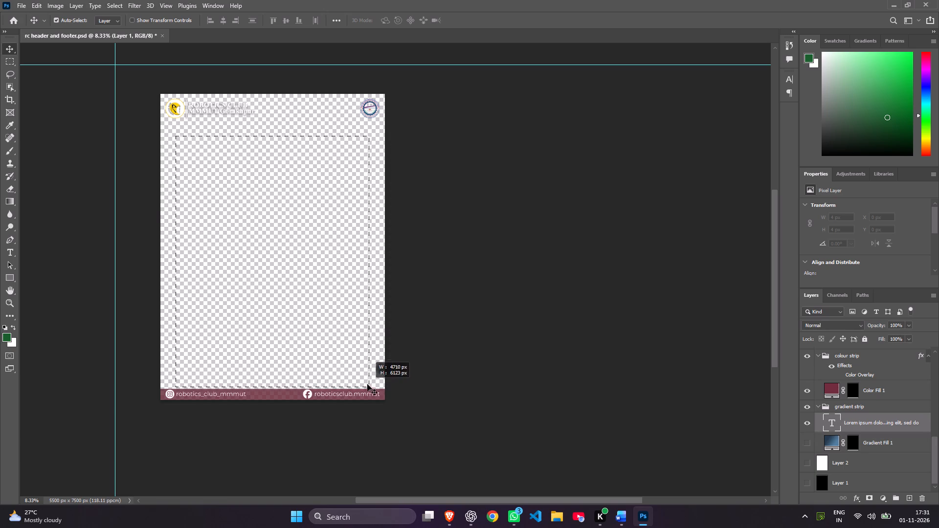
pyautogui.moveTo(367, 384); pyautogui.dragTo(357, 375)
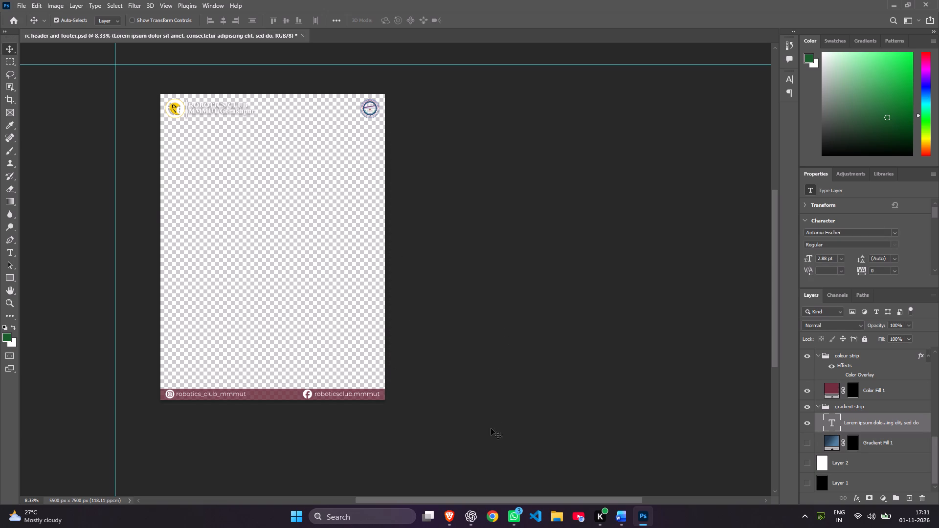
# Switch to the browser and replay the masterclass from shortly before 2:00, watching up to the workspace choices at 2:37.
pyautogui.click(451, 509)
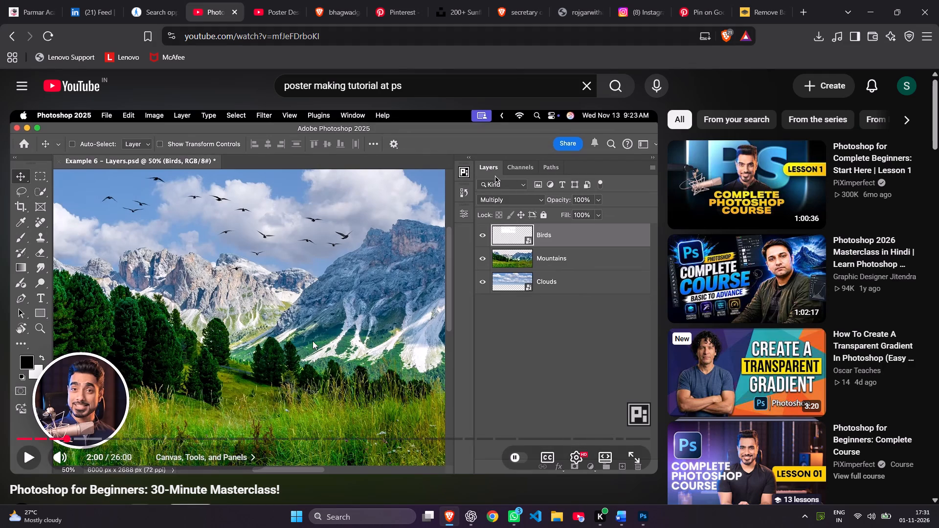
pyautogui.click(293, 319)
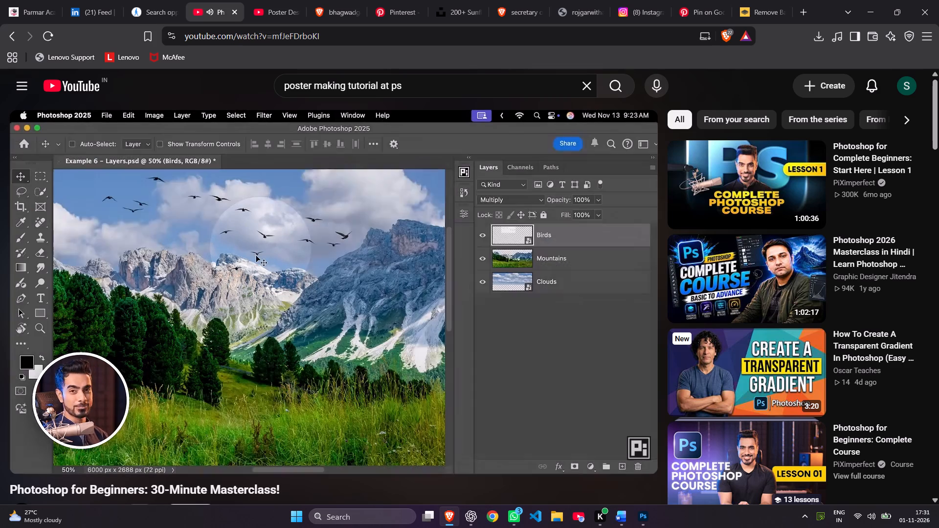
pyautogui.press('Left')
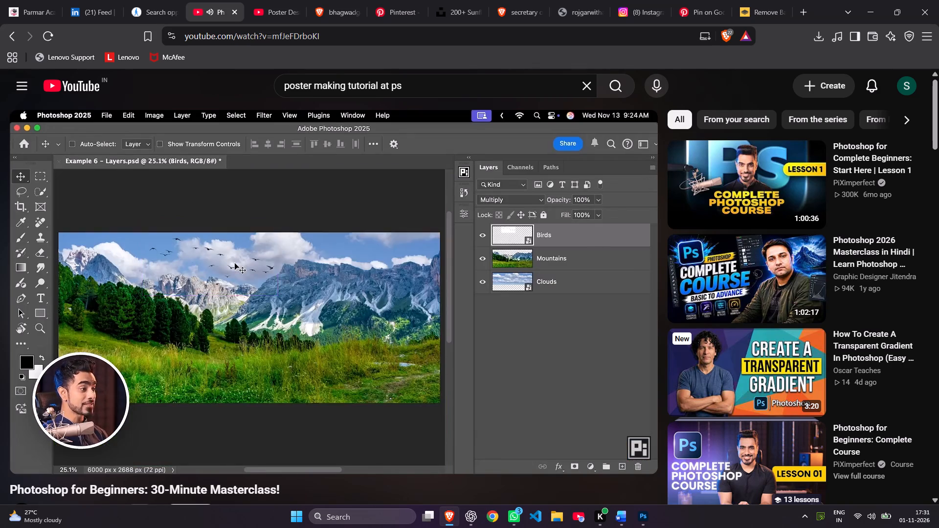
pyautogui.press('Left')
pyautogui.press('Left')
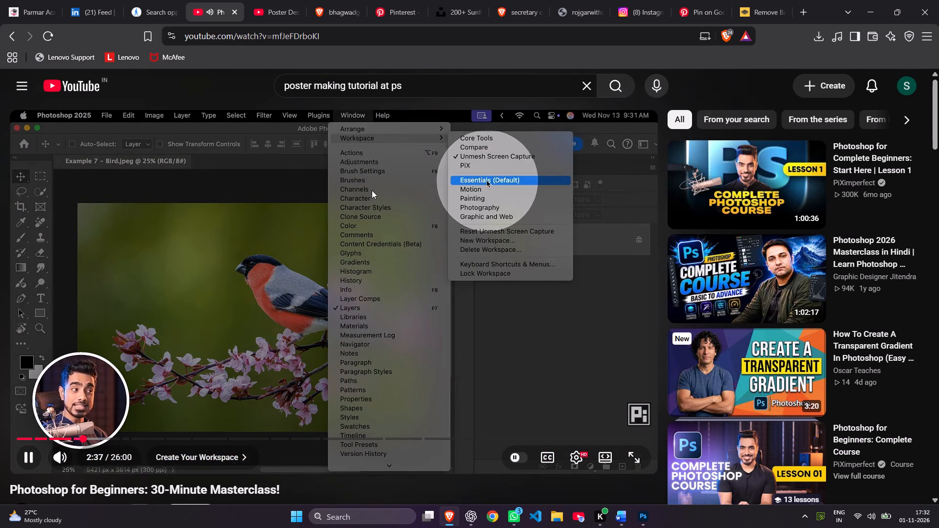
pyautogui.click(292, 197)
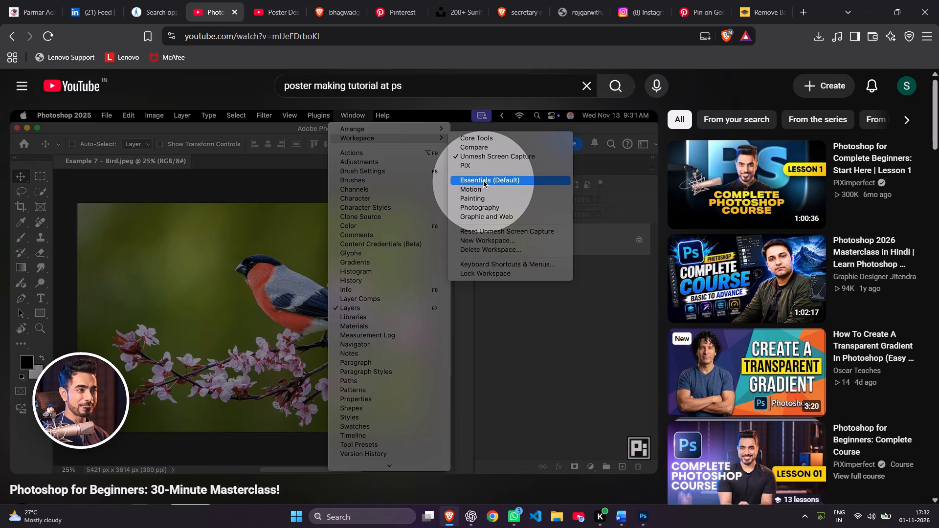
# Switch to Photoshop and apply the Essentials (Default) workspace.
pyautogui.click(651, 521)
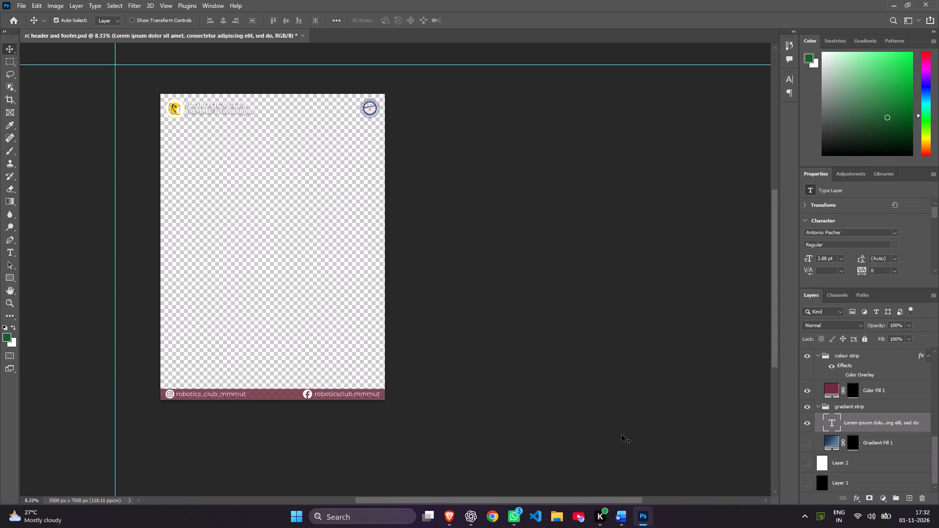
pyautogui.click(210, 3)
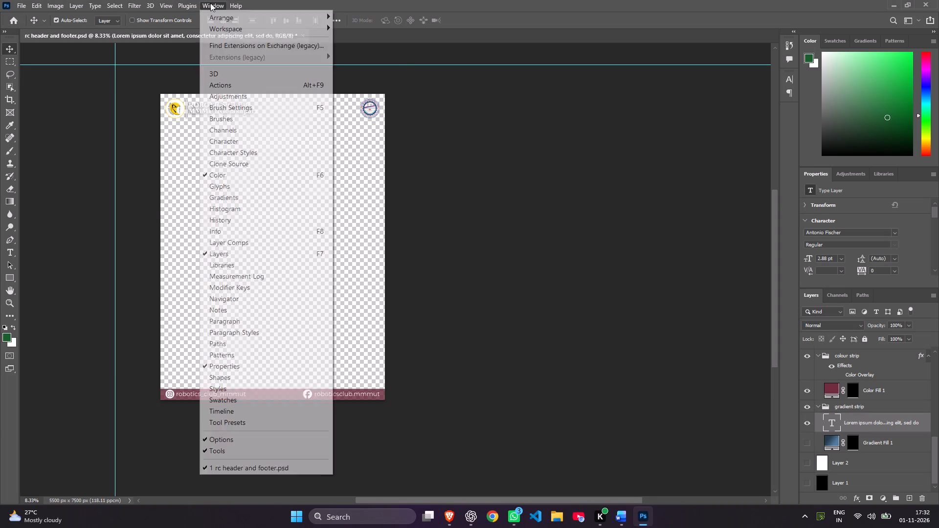
pyautogui.click(212, 27)
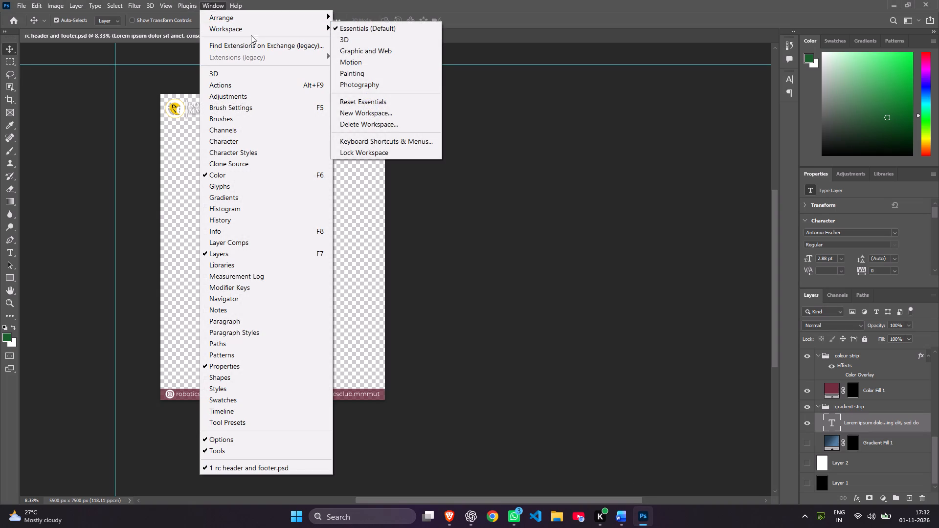
pyautogui.click(416, 25)
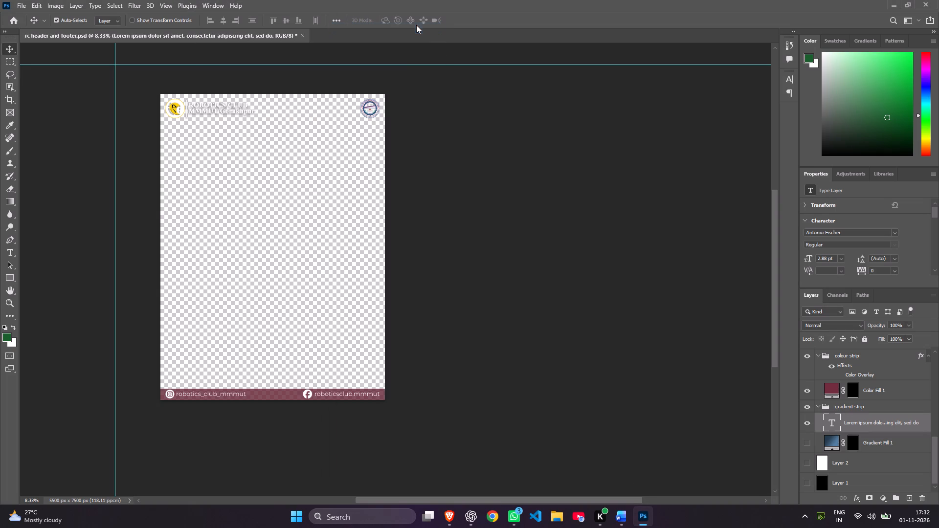
# Return to the masterclass in the browser and watch its Create Your Workspace section up to 3:03.
pyautogui.click(447, 513)
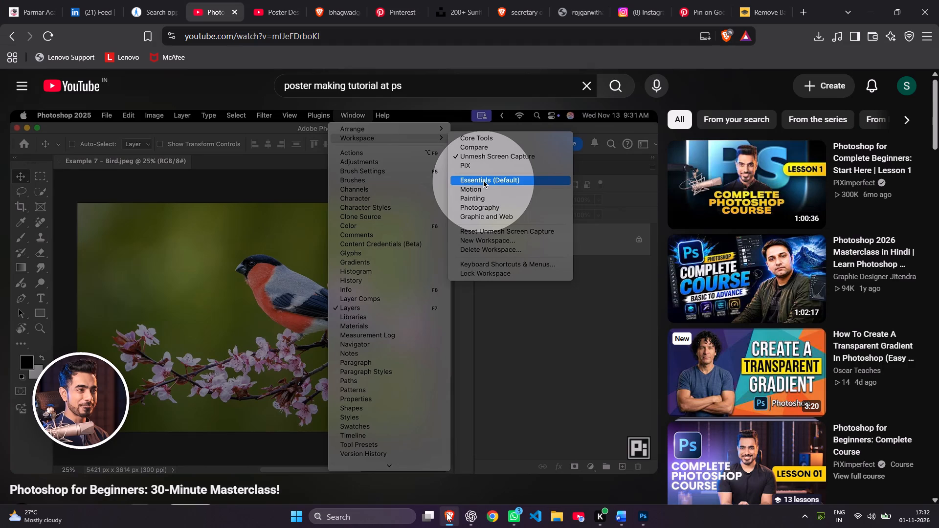
pyautogui.click(427, 293)
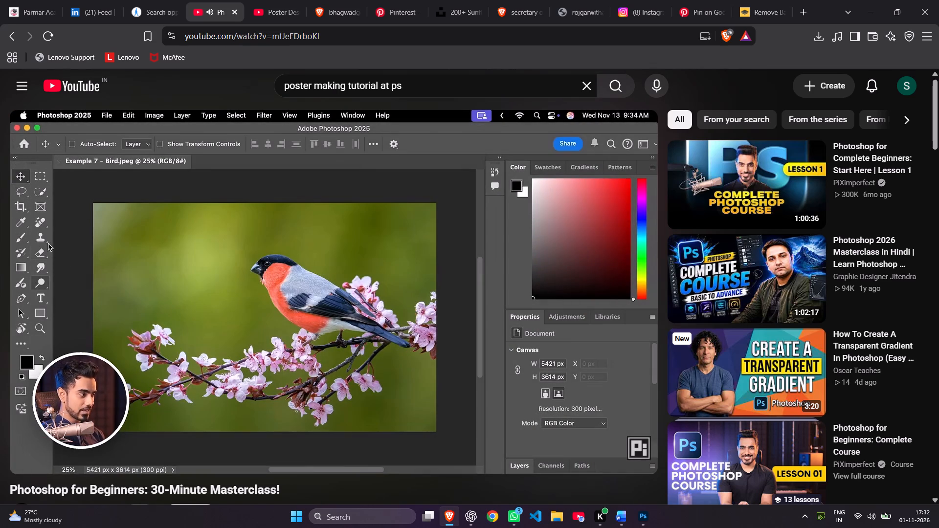
pyautogui.click(350, 188)
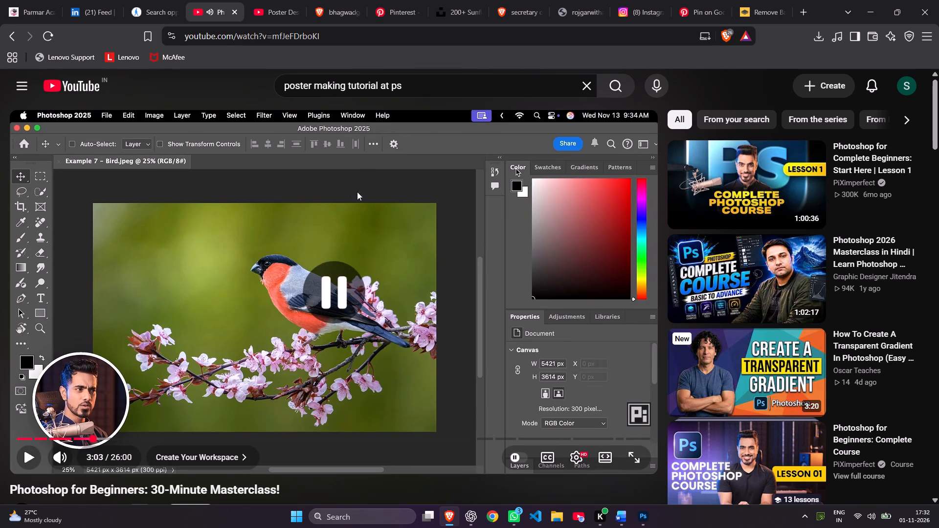
# Back in Photoshop, expand the Tools panel to its two-column layout.
pyautogui.click(644, 515)
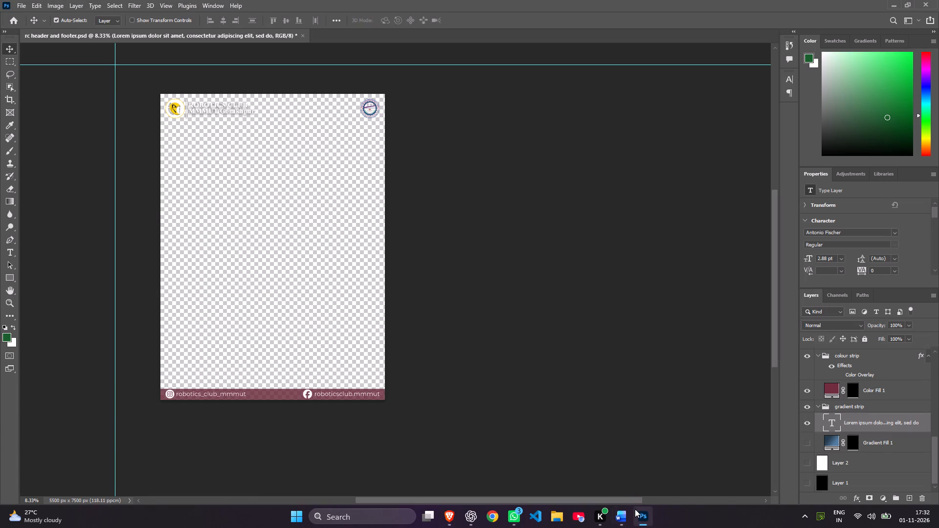
pyautogui.doubleClick(4, 30)
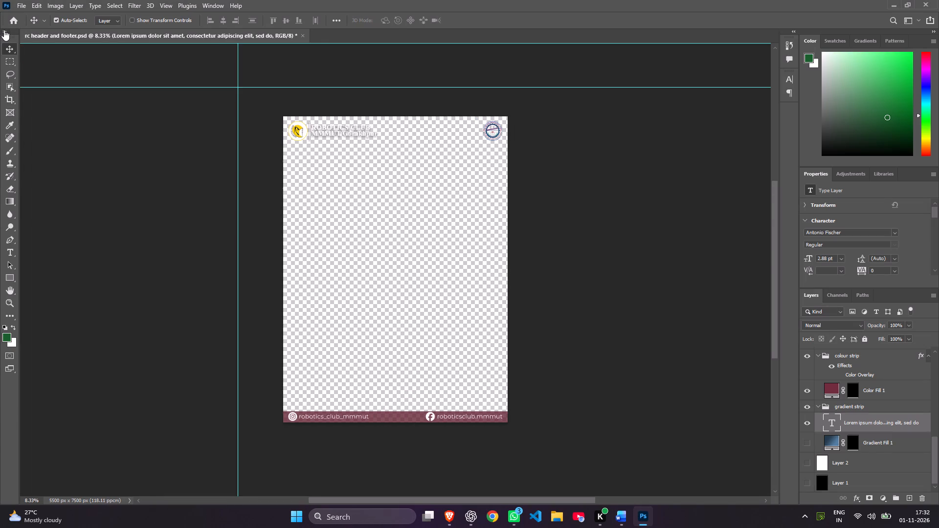
pyautogui.click(4, 30)
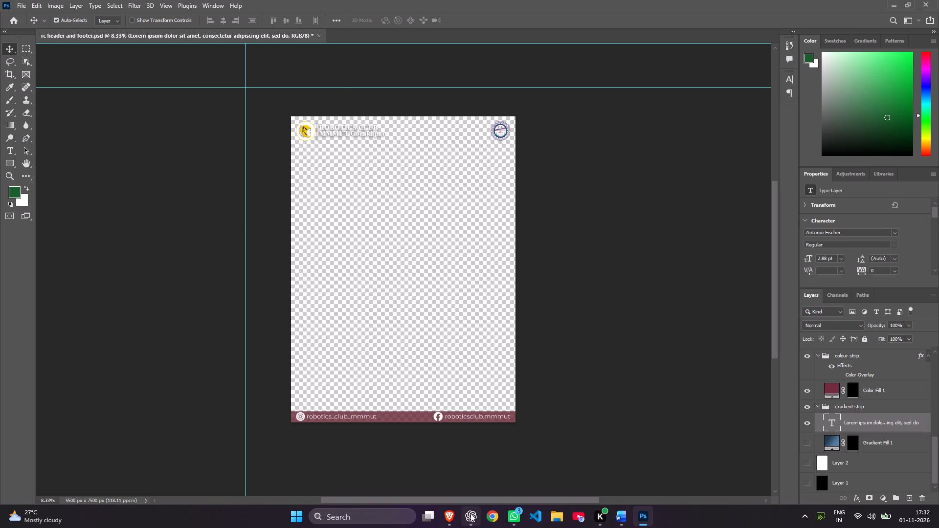
# Switch to the browser and continue the Create Your Workspace section of the masterclass to about 3:31.
pyautogui.click(448, 515)
pyautogui.click(311, 276)
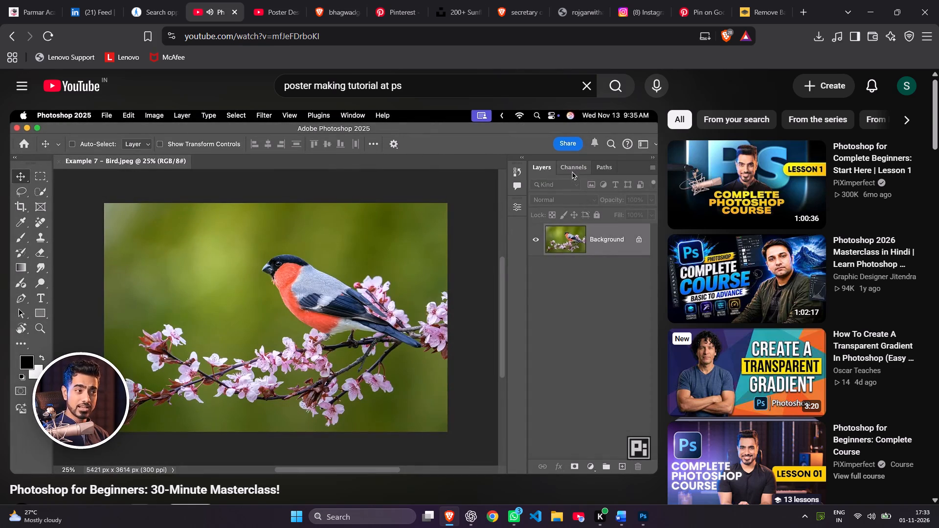
pyautogui.click(224, 305)
# In Photoshop, detach the Color panel from its group and close it.
pyautogui.click(636, 511)
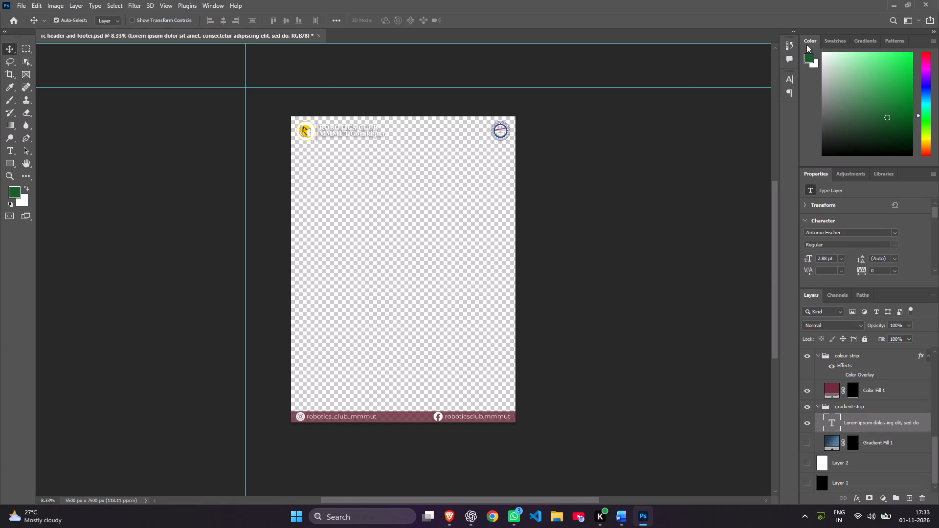
pyautogui.moveTo(807, 39); pyautogui.dragTo(628, 173)
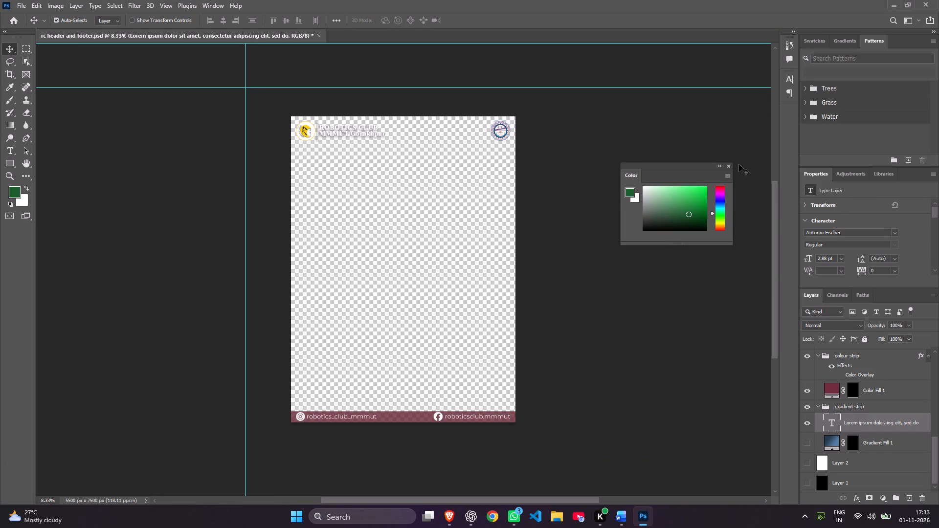
pyautogui.click(730, 167)
# Detach the Swatches panel from its group, and dock it back in that group after Patterns.
pyautogui.moveTo(818, 40); pyautogui.dragTo(657, 180)
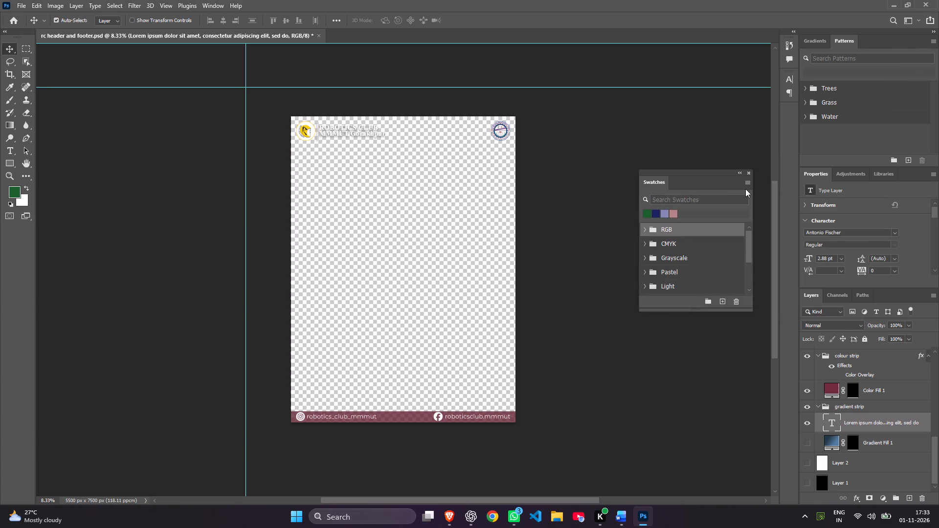
pyautogui.click(719, 117)
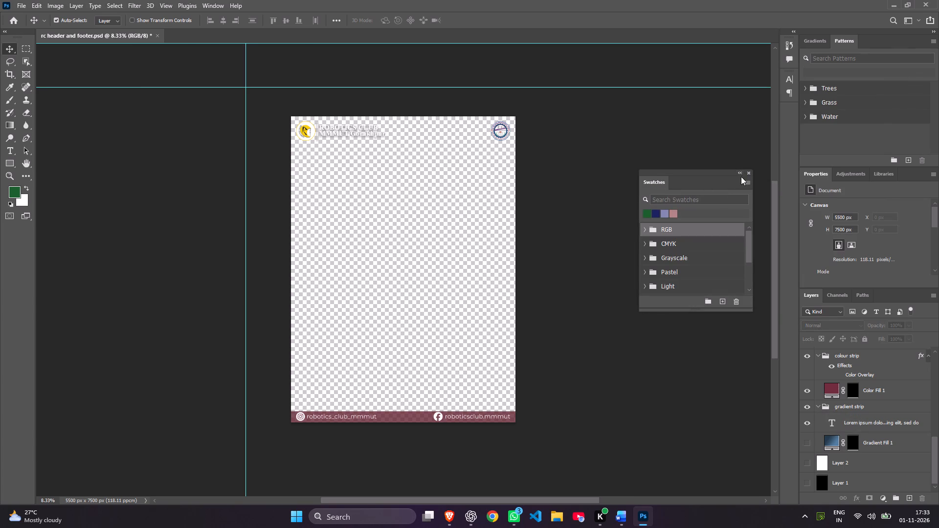
pyautogui.moveTo(725, 211); pyautogui.dragTo(776, 120)
pyautogui.moveTo(654, 179); pyautogui.dragTo(876, 43)
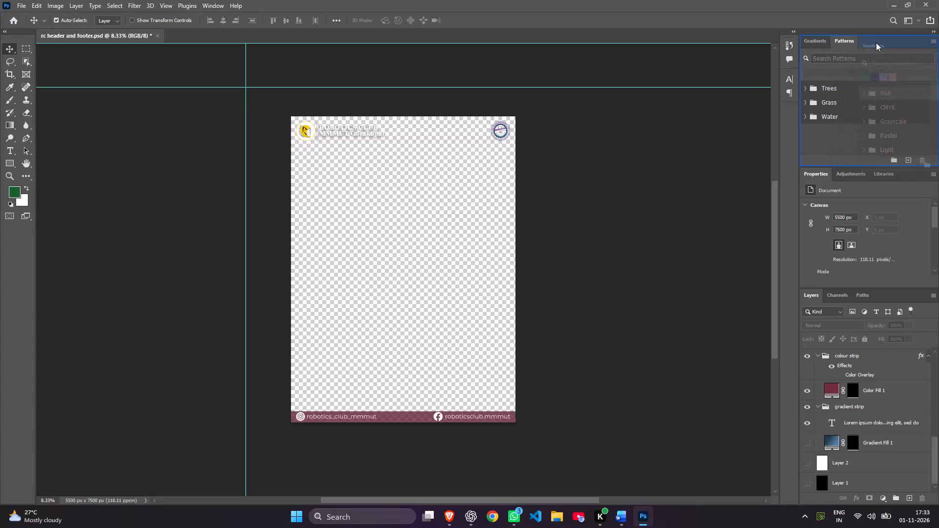
pyautogui.moveTo(876, 43); pyautogui.dragTo(873, 43)
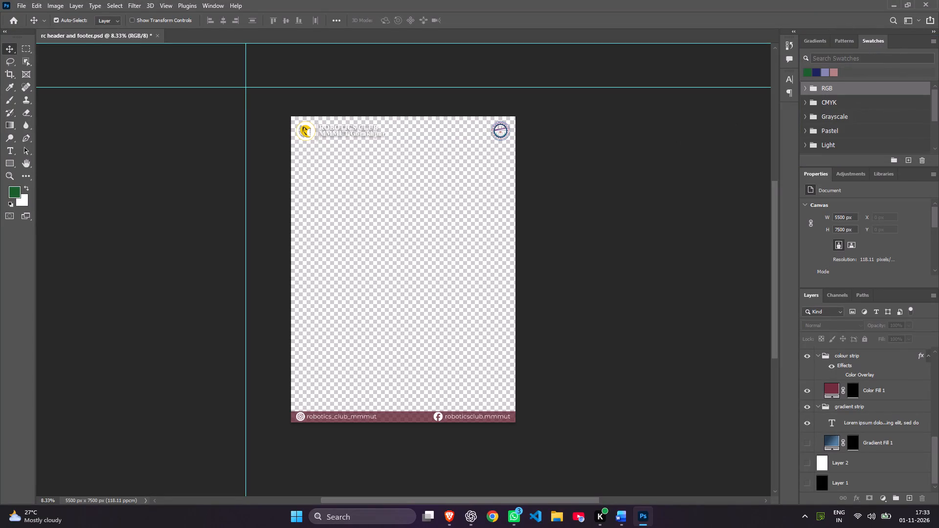
# Examine the Gradients, Patterns, Channels, Paths, Adjustments, Libraries and Properties panels, and return to Layers.
pyautogui.click(817, 38)
pyautogui.click(848, 39)
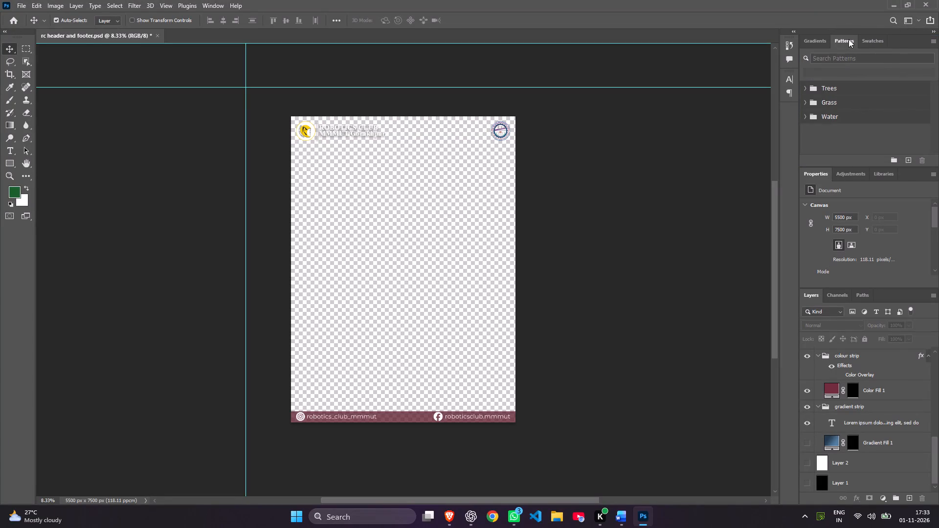
pyautogui.click(835, 293)
pyautogui.click(863, 294)
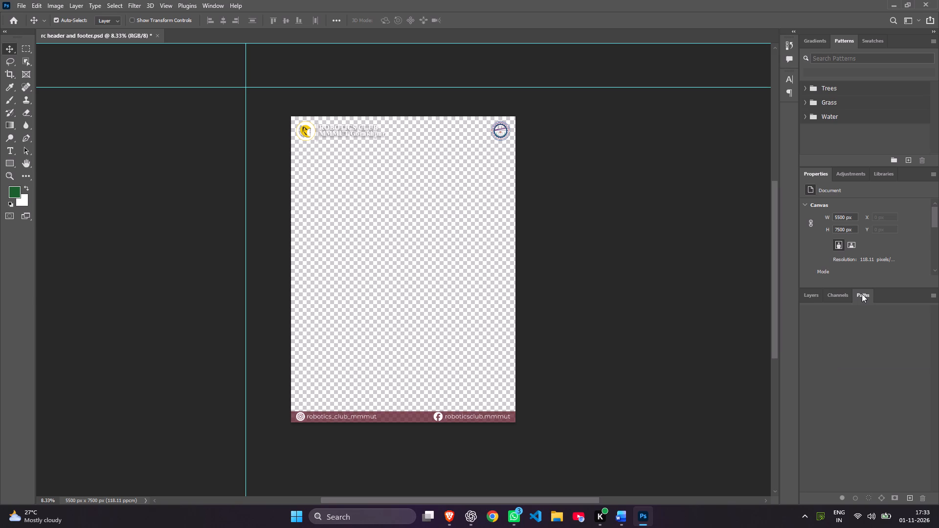
pyautogui.click(837, 297)
pyautogui.click(805, 299)
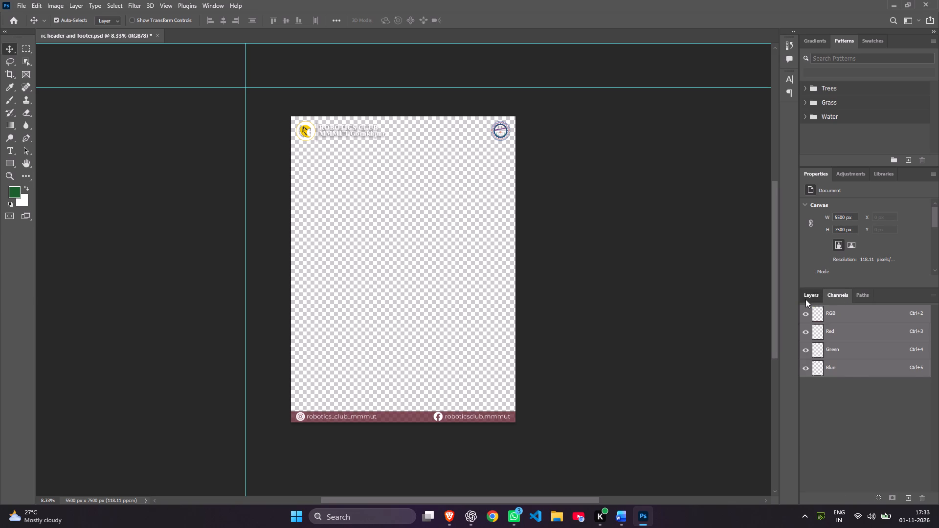
pyautogui.click(838, 300)
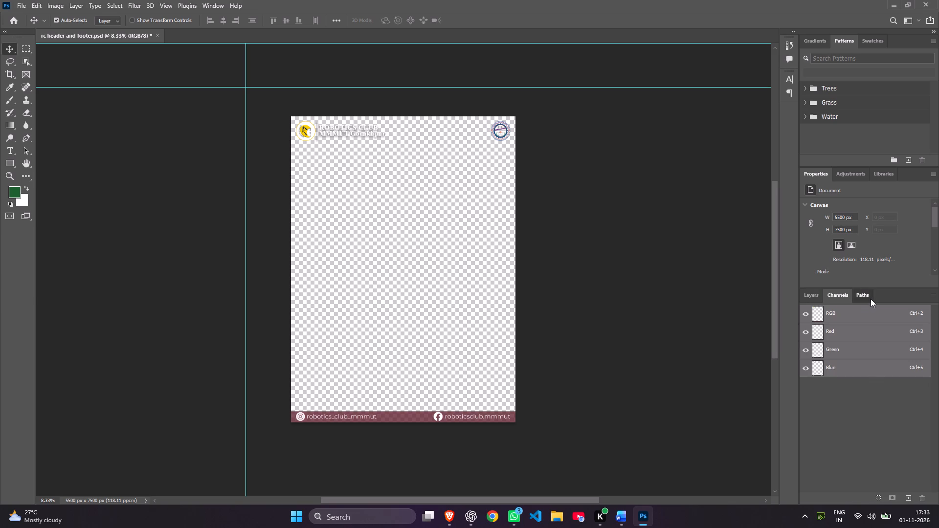
pyautogui.click(871, 299)
pyautogui.moveTo(845, 166); pyautogui.dragTo(843, 173)
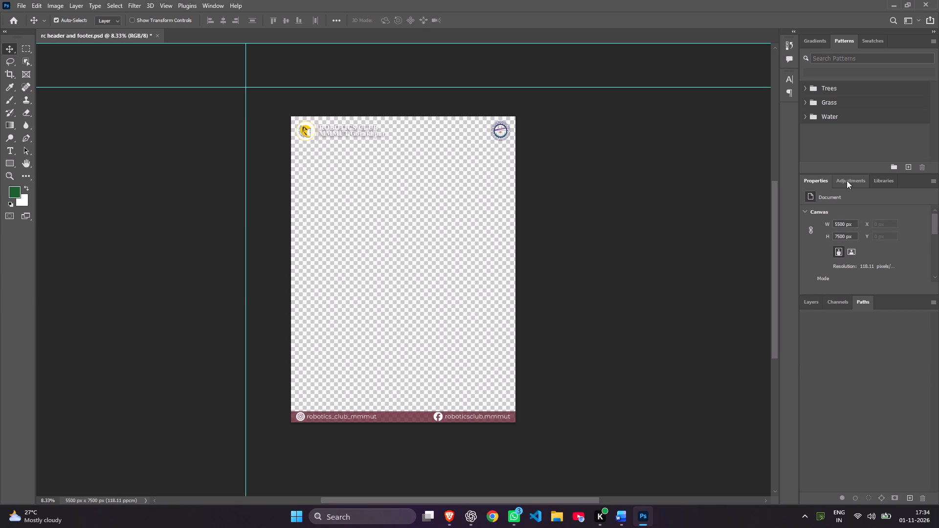
pyautogui.click(842, 178)
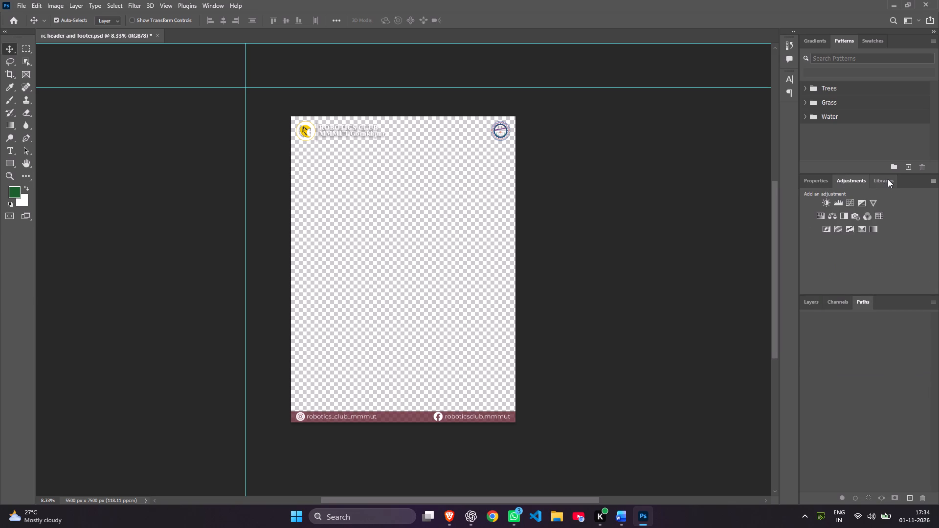
pyautogui.click(888, 179)
pyautogui.click(814, 179)
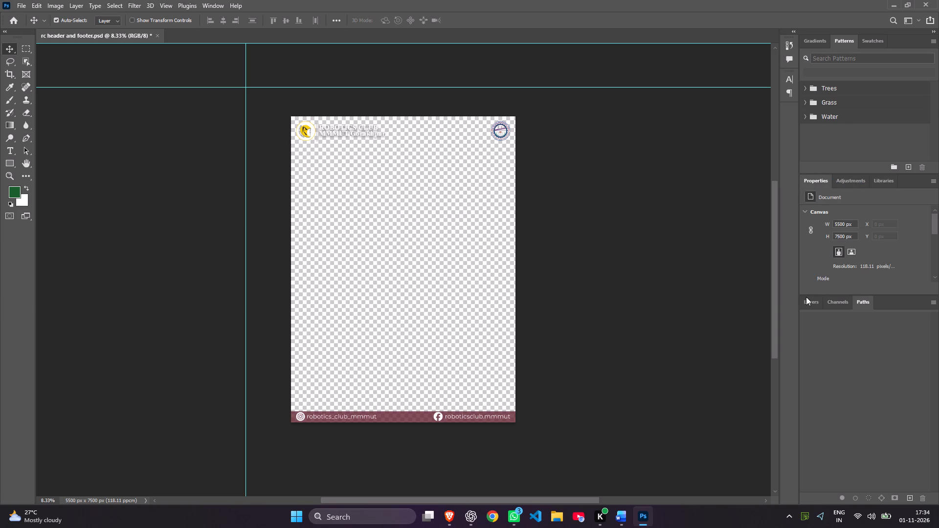
pyautogui.click(809, 305)
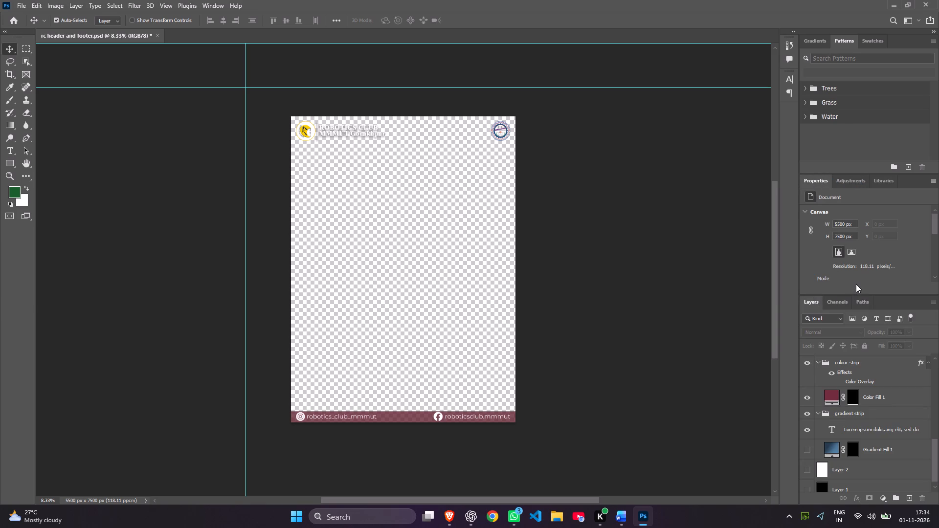
pyautogui.scroll(-3, 856, 284)
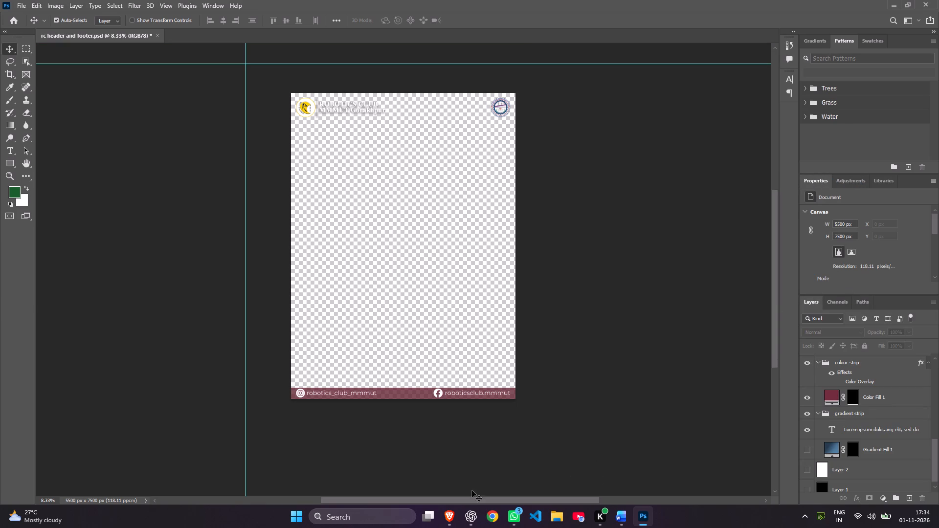
# Switch to Pinterest in the browser, open the purple-sari Lakshmi on golden lotus pin, and save its image as a JPEG in Downloads.
pyautogui.click(451, 518)
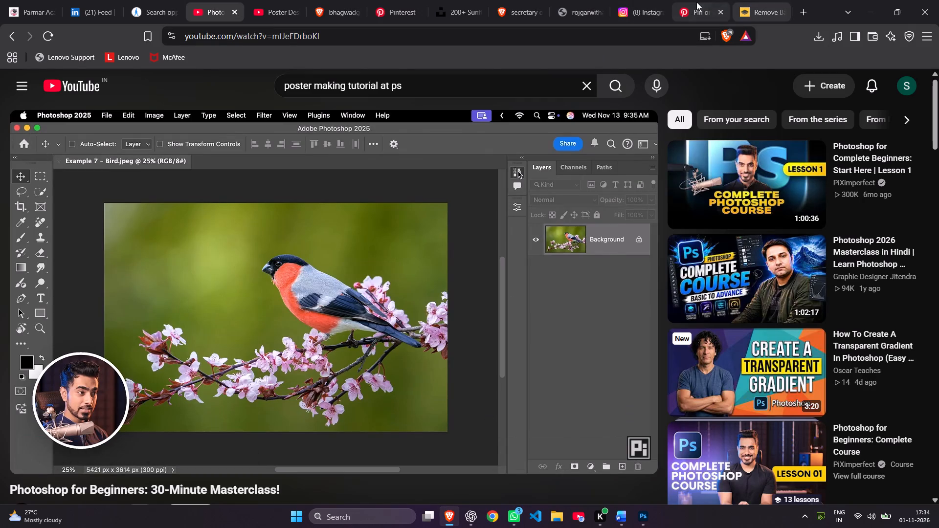
pyautogui.click(693, 9)
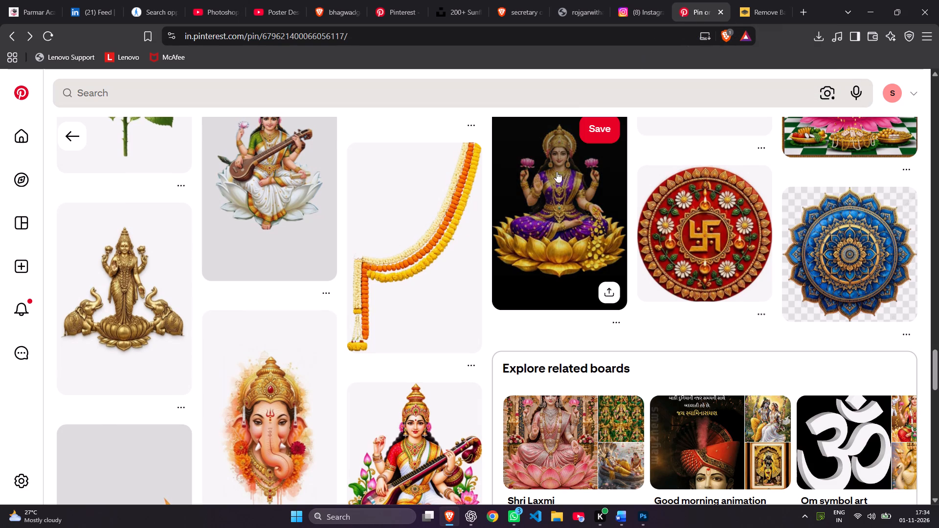
pyautogui.rightClick(566, 205)
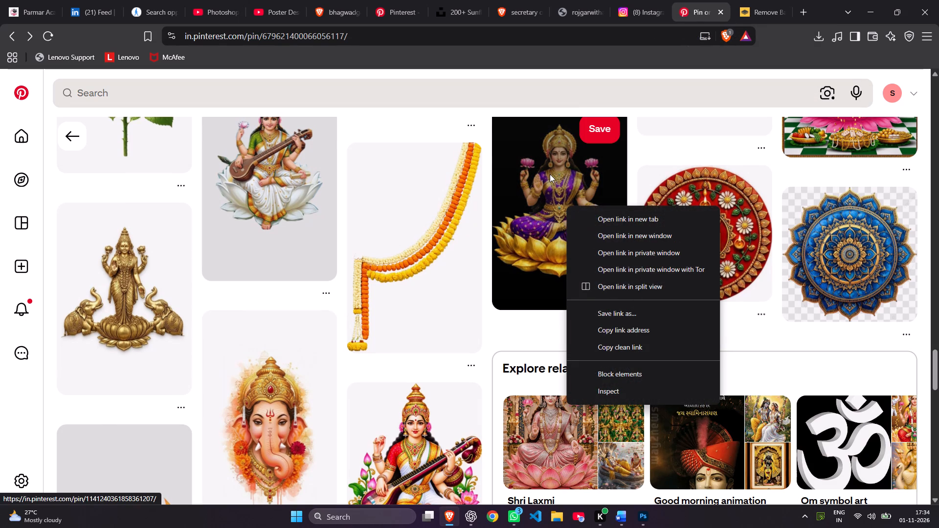
pyautogui.hotkey('ctrl', 'c')
pyautogui.click(549, 192)
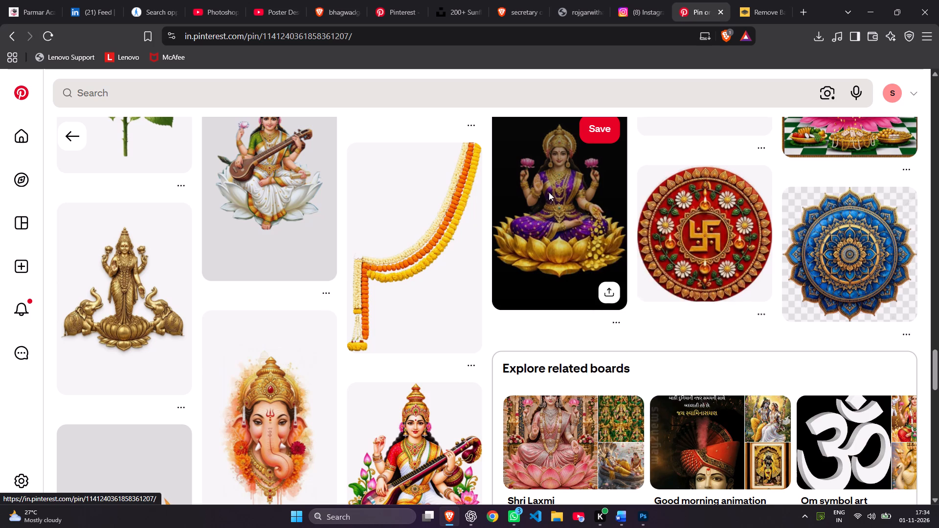
pyautogui.rightClick(230, 214)
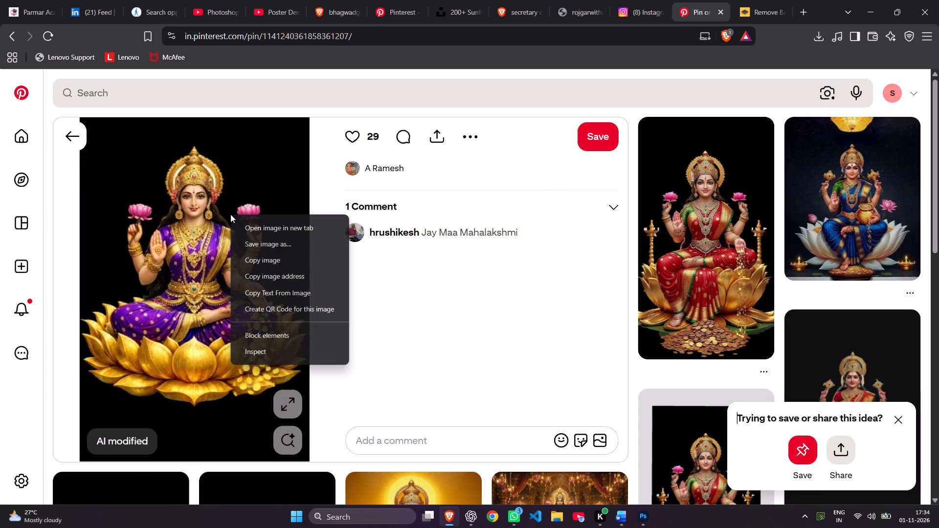
pyautogui.click(267, 247)
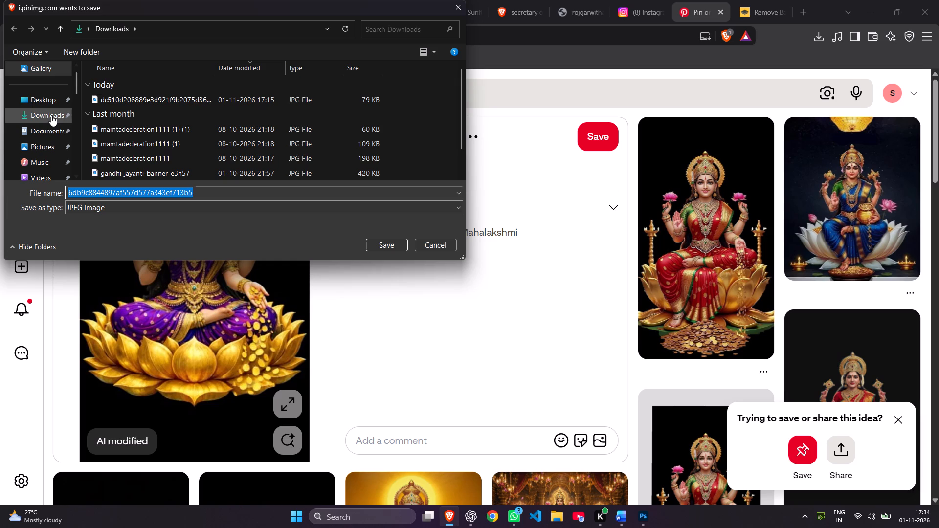
pyautogui.click(51, 112)
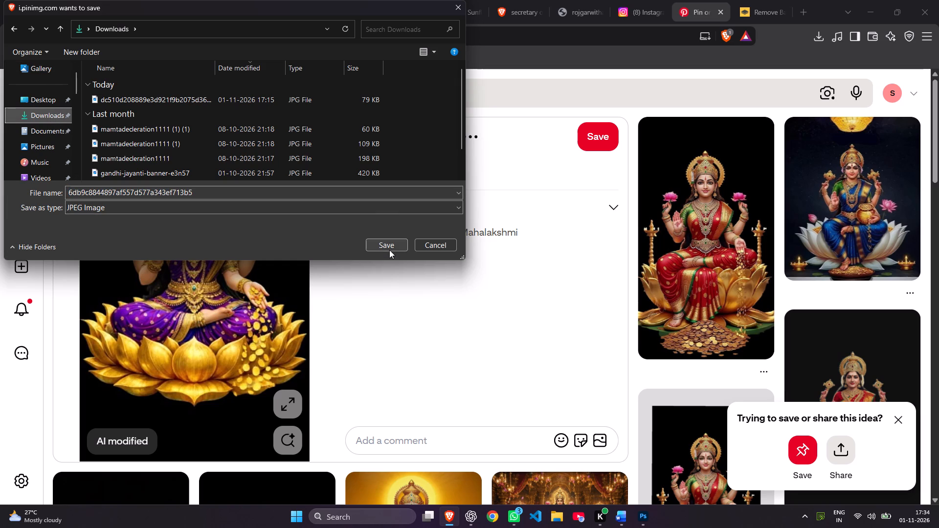
pyautogui.click(386, 240)
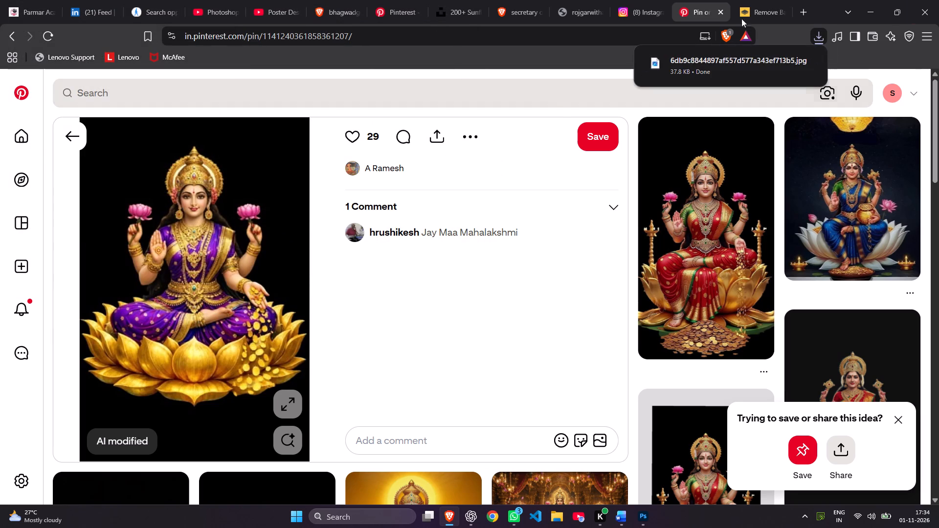
# Place the downloaded Lakshmi image in the Photoshop poster and scale it proportionally to about 235%, between the header and footer.
pyautogui.moveTo(730, 63); pyautogui.dragTo(577, 527)
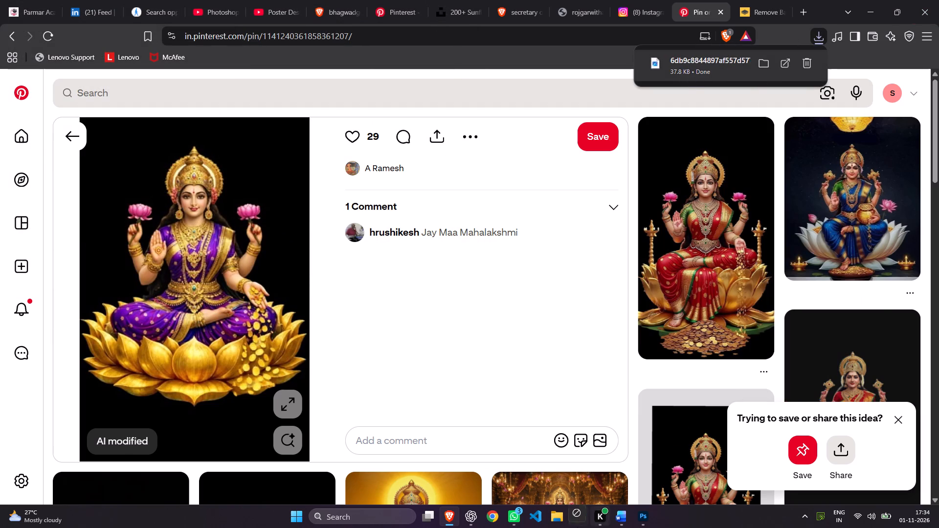
pyautogui.moveTo(577, 527); pyautogui.dragTo(357, 155)
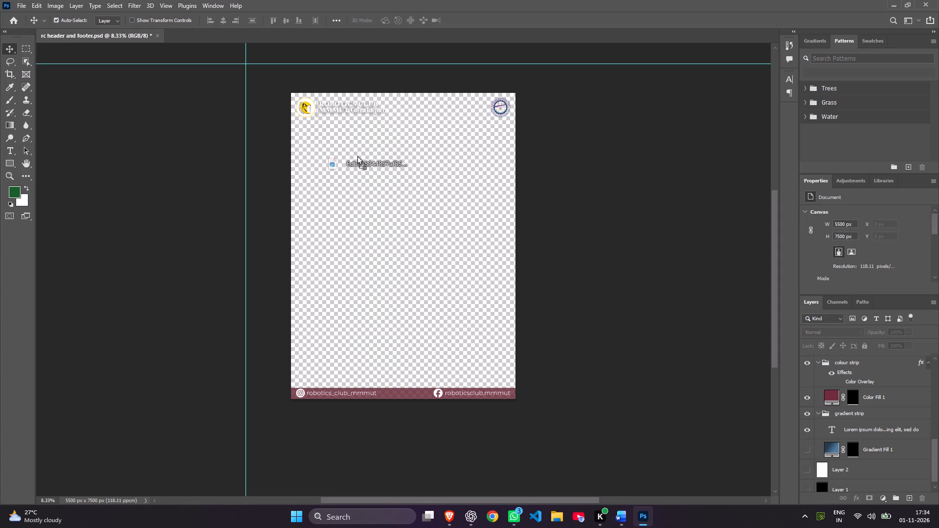
pyautogui.moveTo(357, 155); pyautogui.dragTo(385, 184)
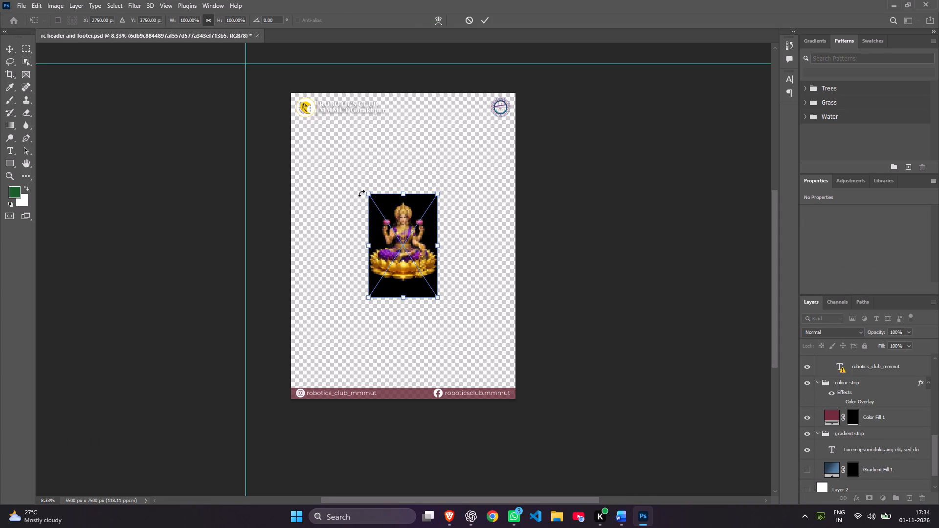
pyautogui.moveTo(369, 193); pyautogui.dragTo(290, 123)
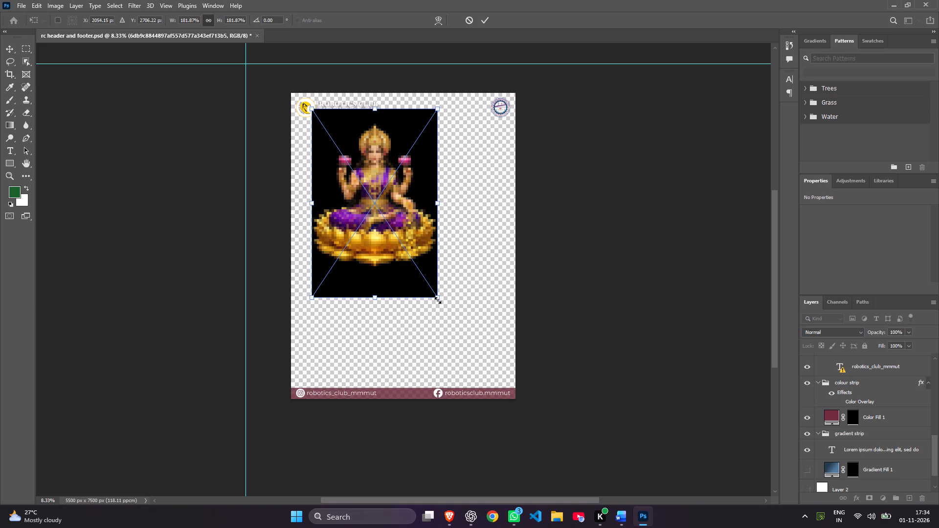
pyautogui.moveTo(438, 300); pyautogui.dragTo(482, 351)
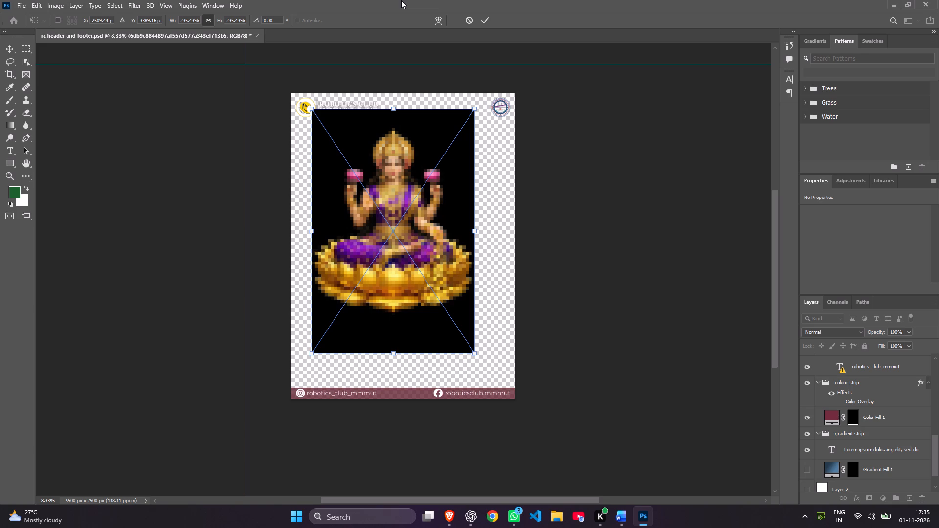
# Capture a rectangular screenshot of the whole poster canvas with the enlarged Lakshmi image, using Snipping Tool.
pyautogui.press('Print')
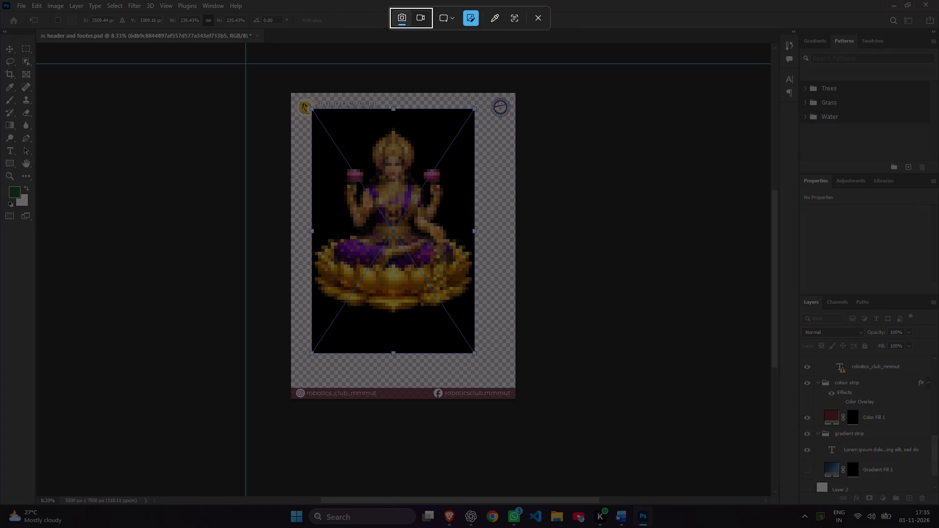
pyautogui.moveTo(258, 87); pyautogui.dragTo(562, 416)
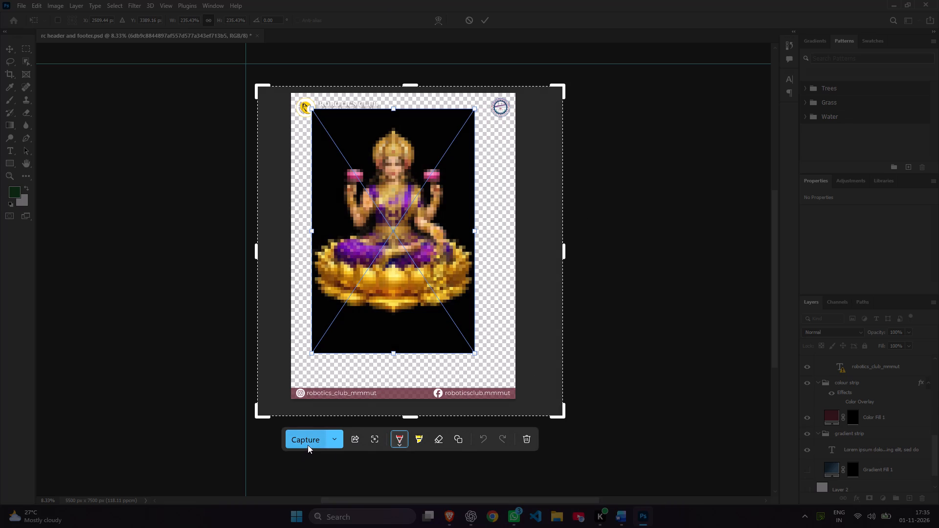
pyautogui.click(308, 445)
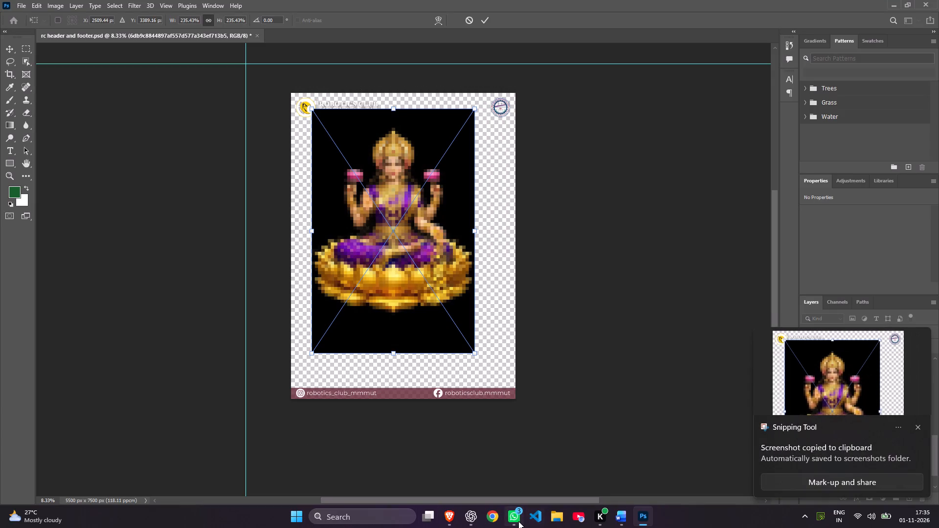
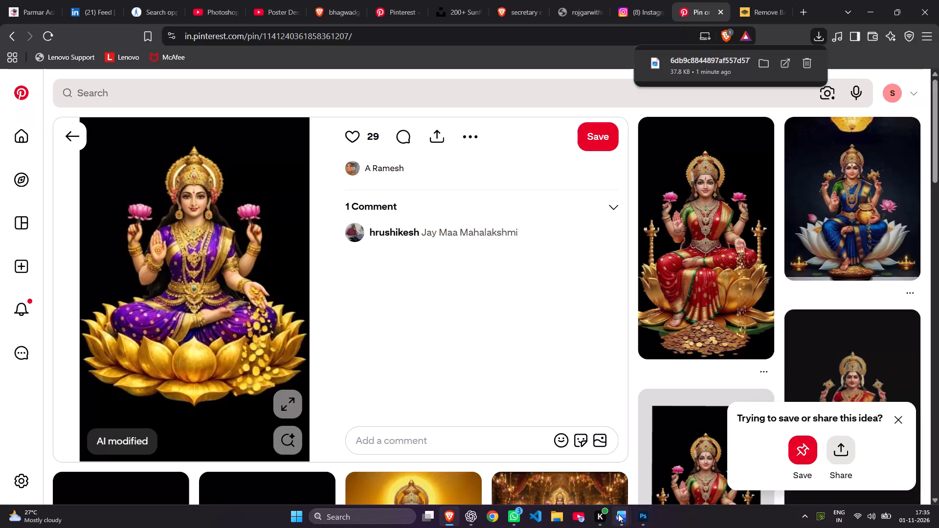
# Return to the Photoshop for Beginners masterclass on YouTube and watch the section on creating a workspace, pausing at the New Workspace dialog.
pyautogui.click(641, 513)
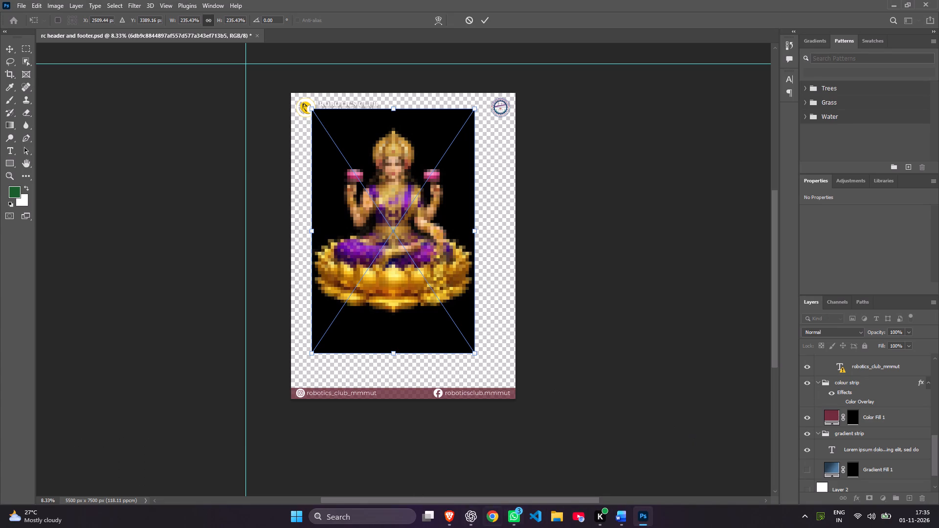
pyautogui.click(577, 511)
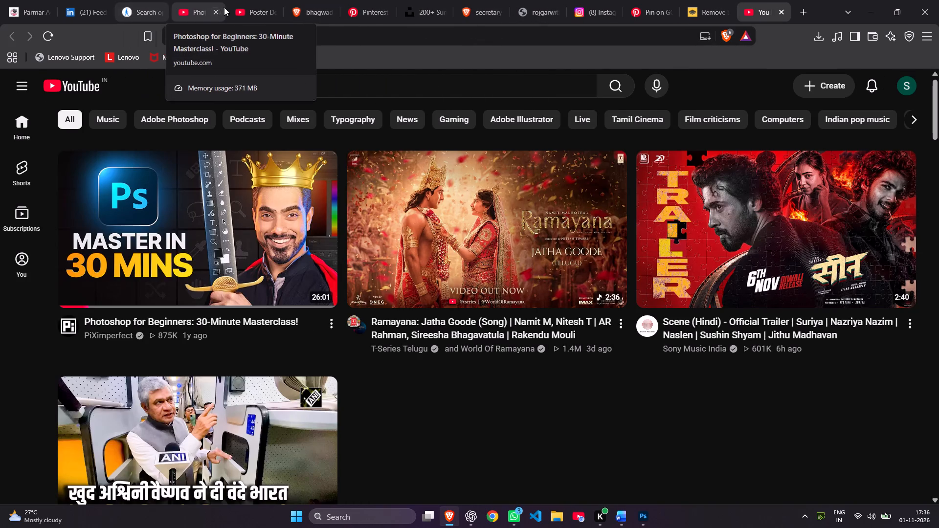
pyautogui.click(176, 12)
pyautogui.click(284, 227)
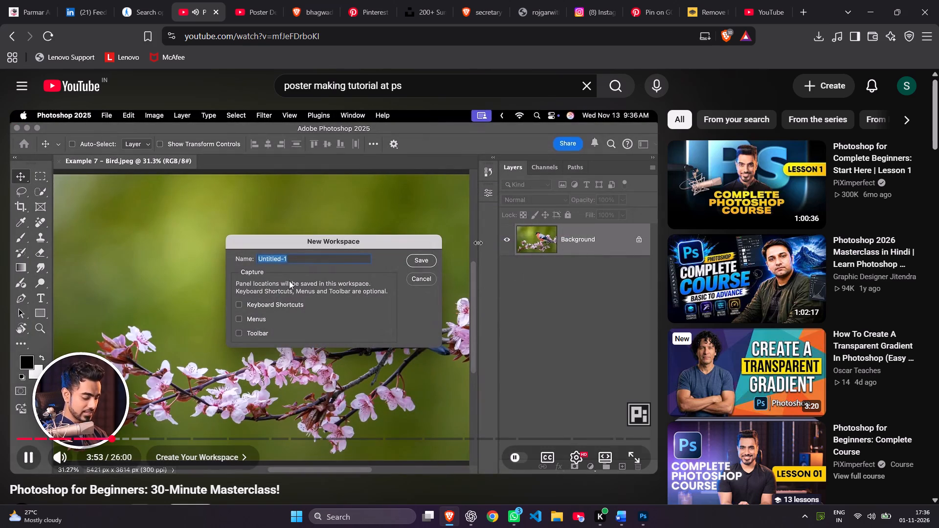
pyautogui.click(395, 238)
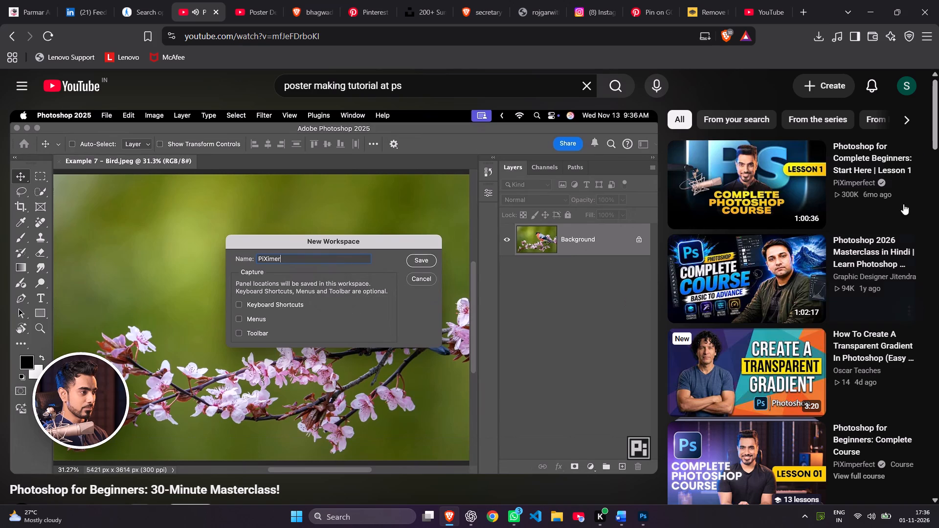
# Open the earlier downloaded Happy Dhanteras reference poster JPEG from the recent downloads to view it.
pyautogui.click(819, 35)
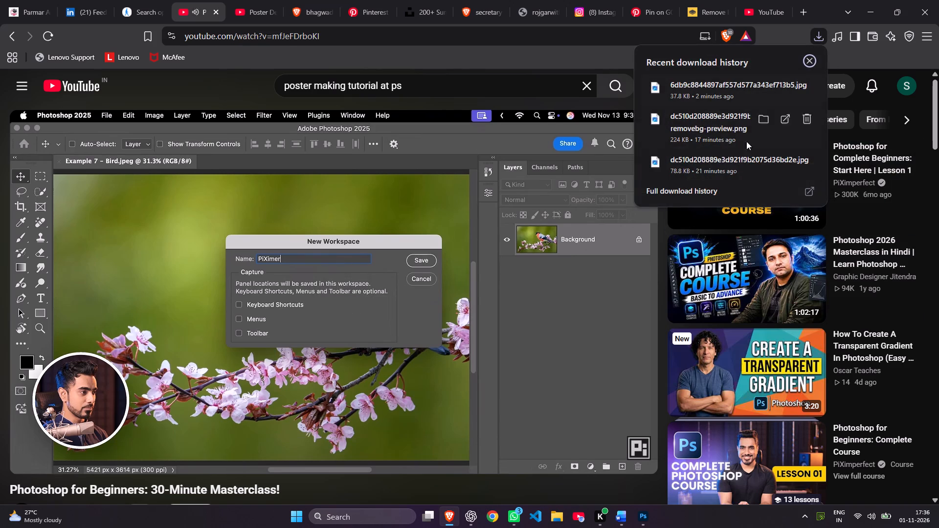
pyautogui.click(715, 163)
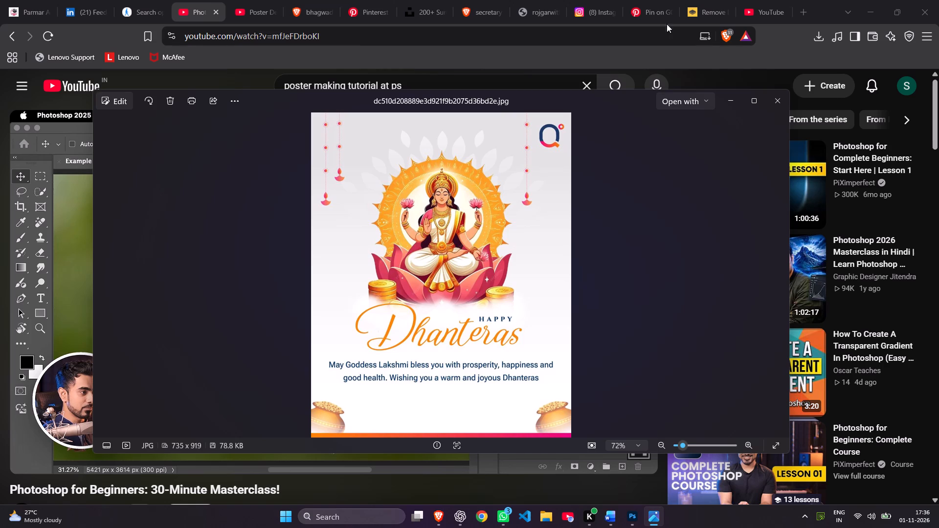
# Go back on Pinterest to the white-and-pink Dhanteras greeting pin, browse its related posters, and open the red Prama Dhanteras pin.
pyautogui.click(641, 14)
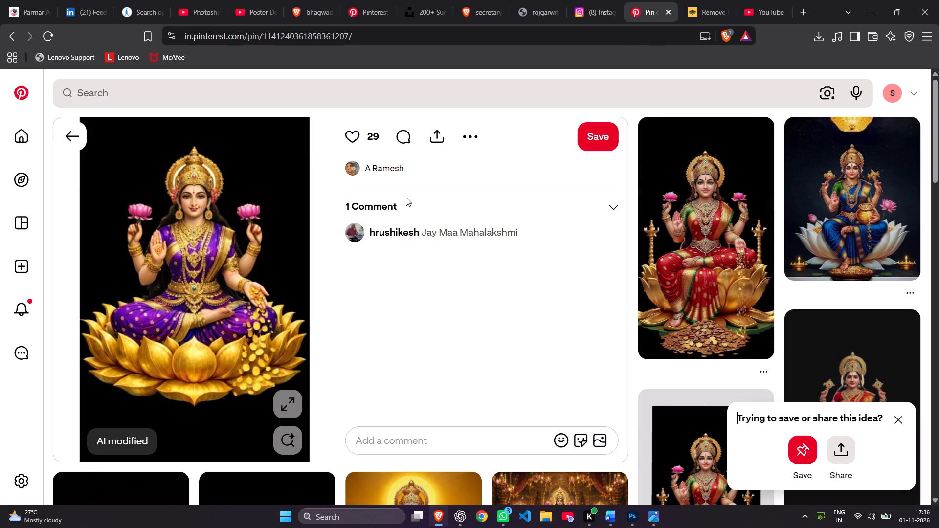
pyautogui.click(76, 138)
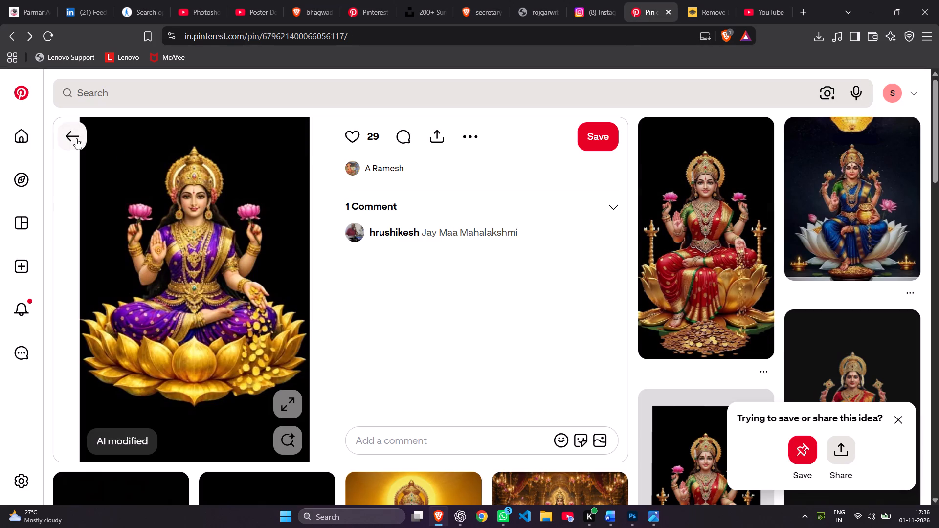
pyautogui.click(76, 138)
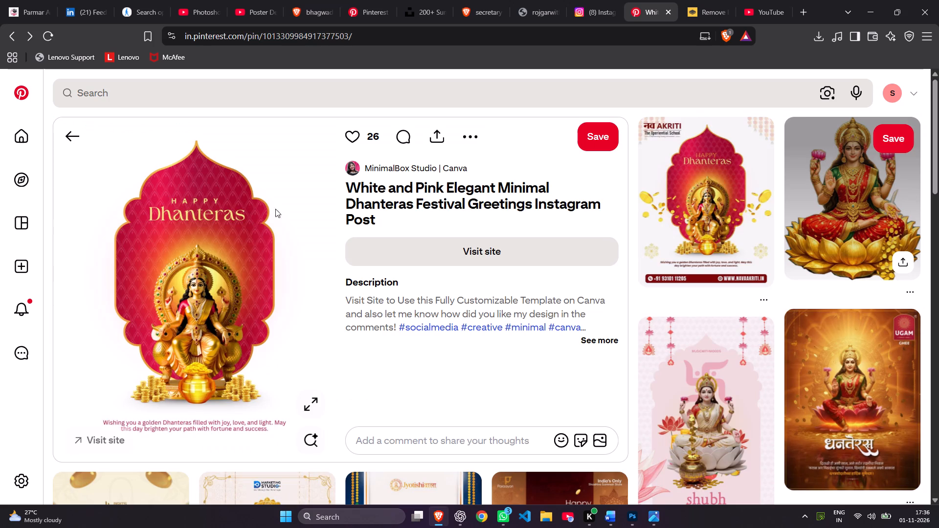
pyautogui.scroll(-4, 527, 304)
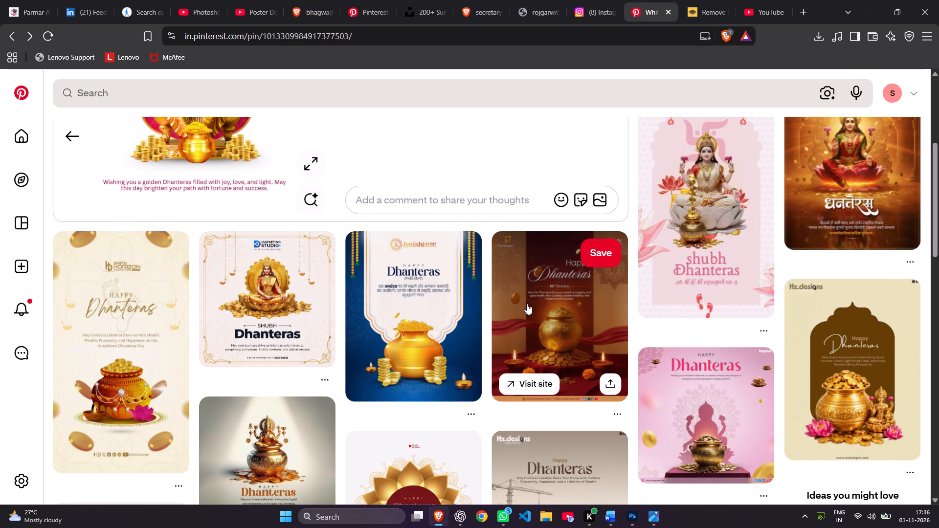
pyautogui.scroll(-2, 527, 304)
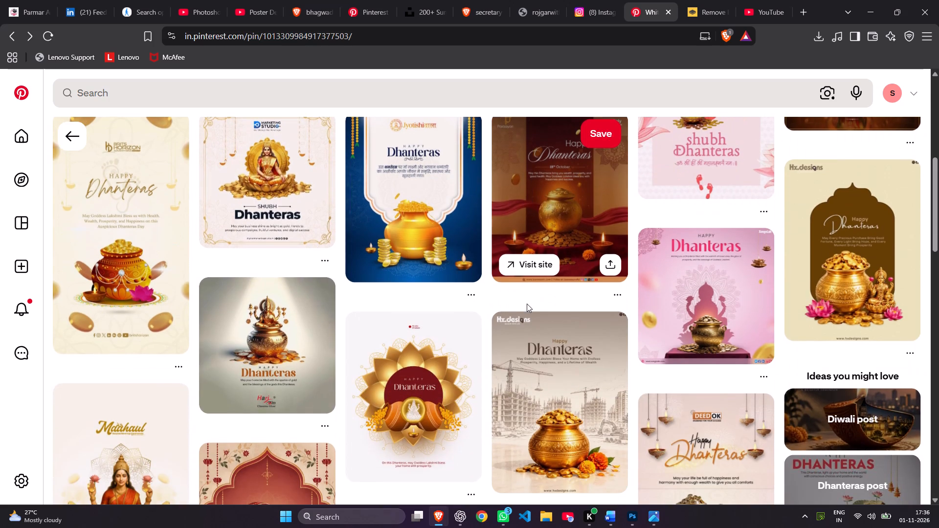
pyautogui.scroll(-2, 527, 304)
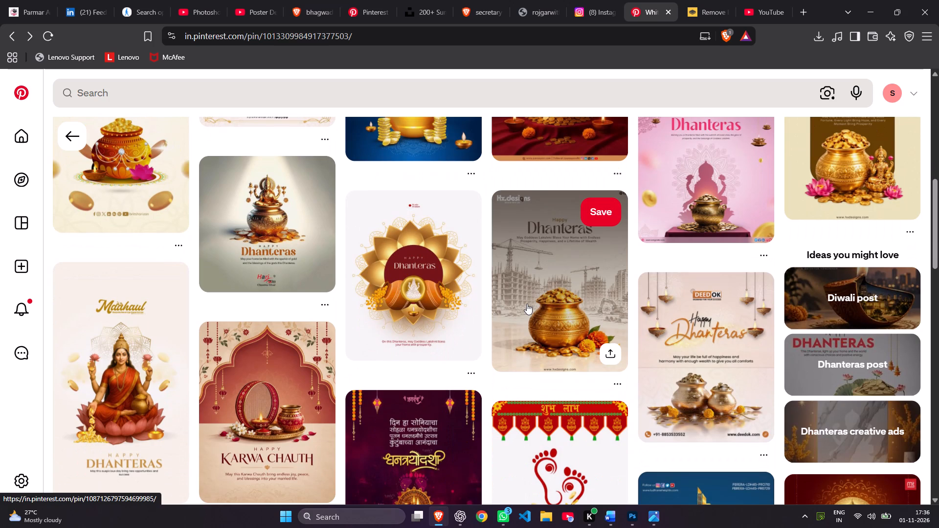
pyautogui.scroll(-6, 527, 304)
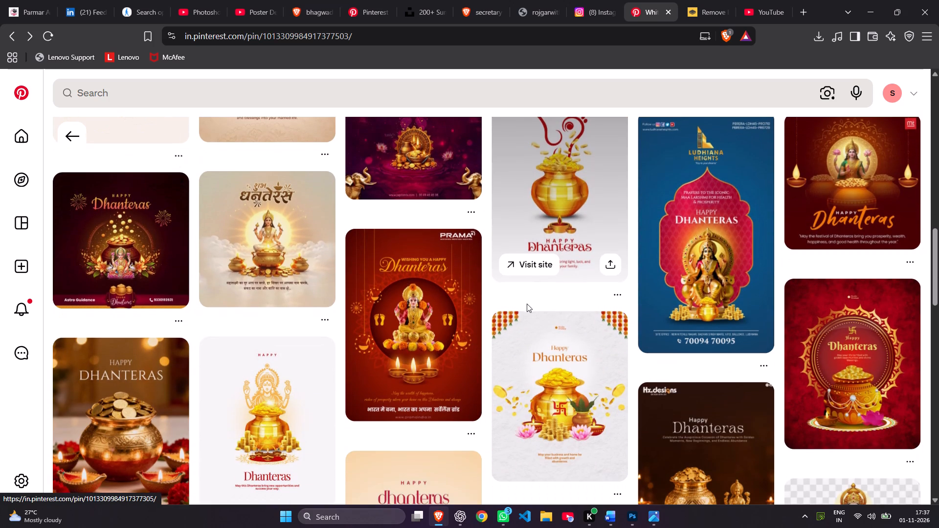
pyautogui.click(388, 304)
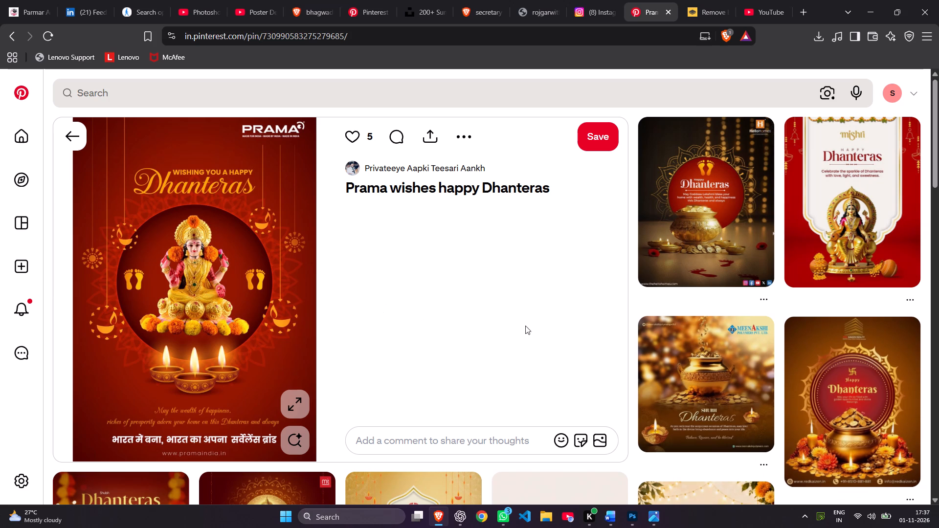
# Examine the Dhanteras and Diwali posters related to the red Prama pin for design ideas.
pyautogui.scroll(-6, 665, 329)
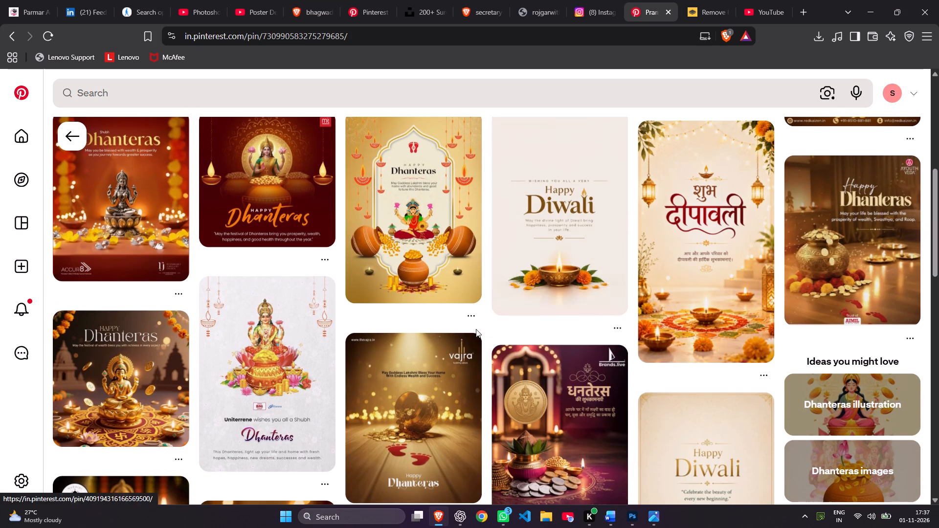
pyautogui.scroll(-2, 443, 328)
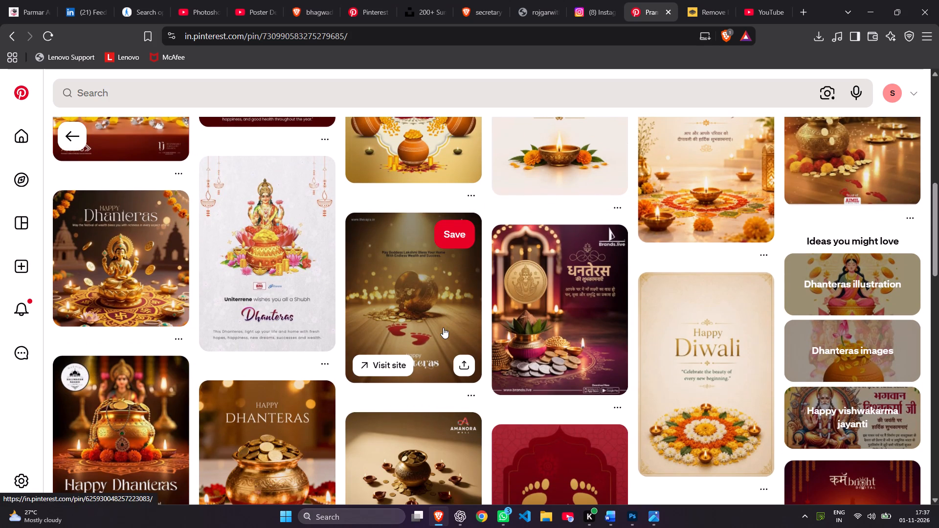
pyautogui.scroll(-1, 443, 328)
pyautogui.scroll(4, 443, 328)
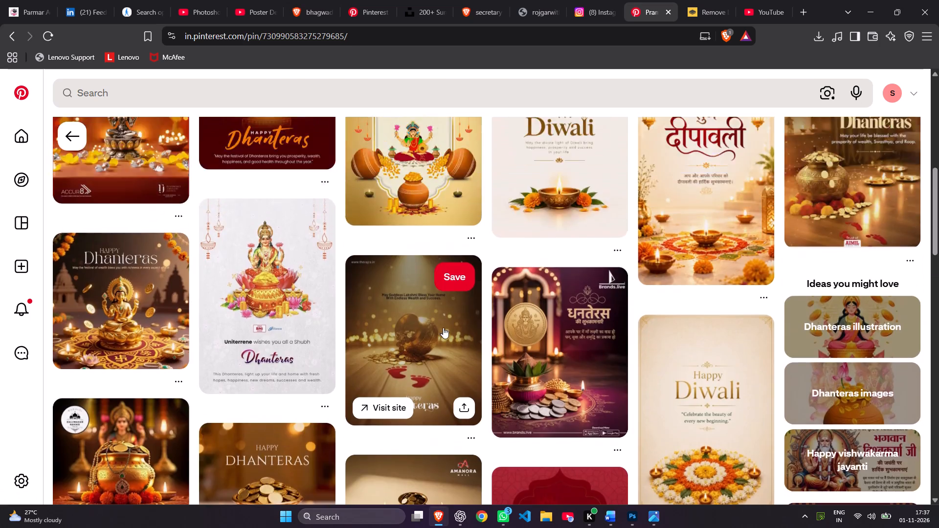
pyautogui.scroll(15, 443, 328)
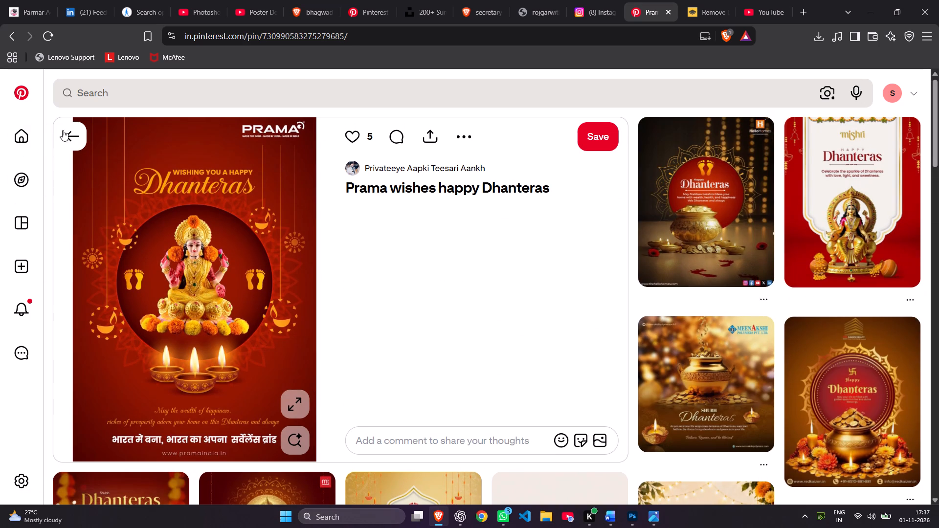
# Go back to the orange-lettered Dhanteras pin, browse its related posters, and open the golden Lakshmi "Dhanteras design" pin.
pyautogui.click(80, 133)
pyautogui.click(80, 133)
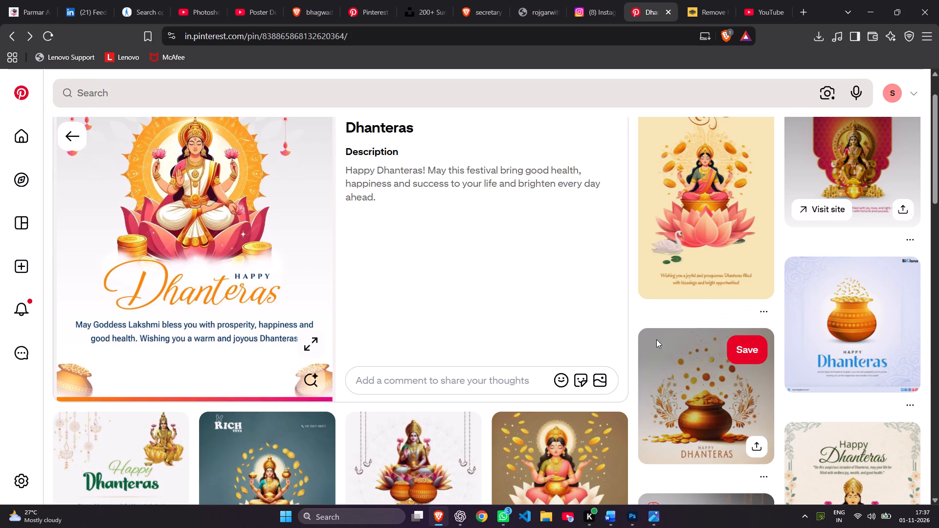
pyautogui.scroll(-9, 657, 339)
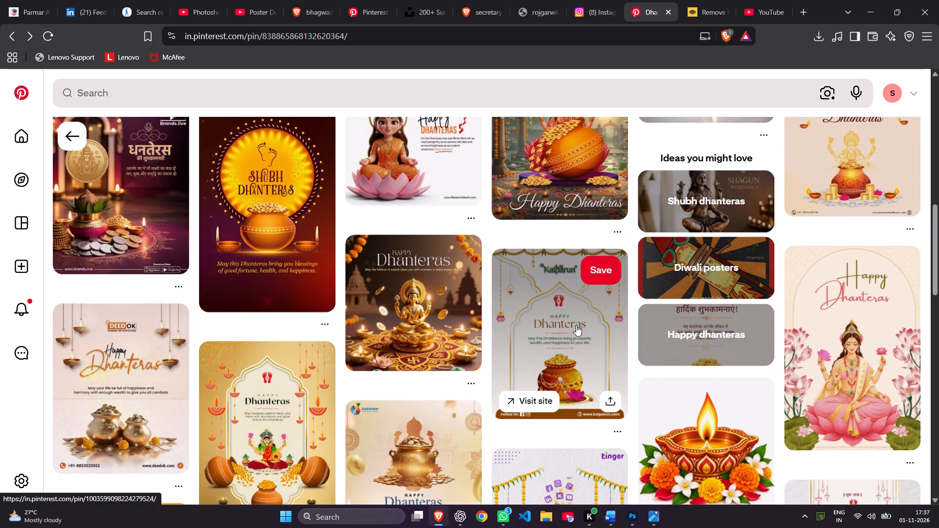
pyautogui.click(379, 284)
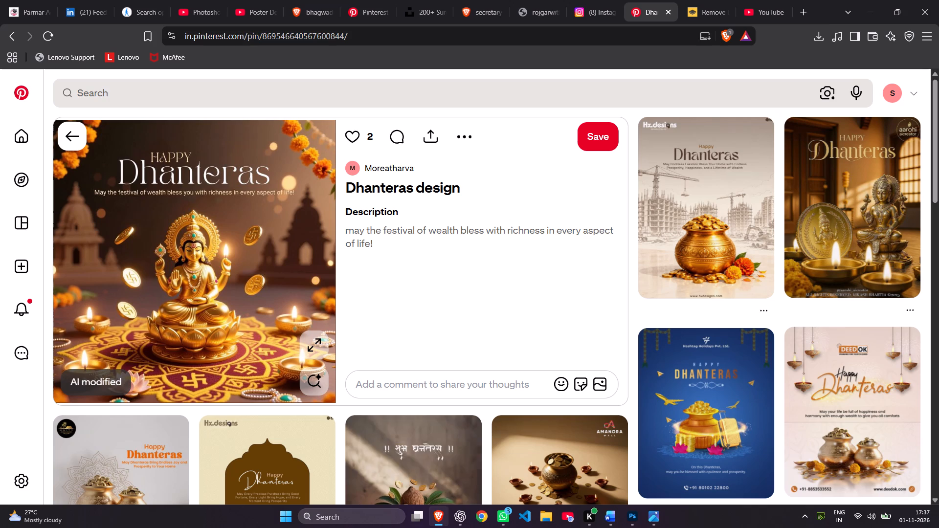
# Resume the YouTube masterclass, briefly show and hide its captions, and skip ahead to the Open a File chapter at about 6:14.
pyautogui.click(188, 16)
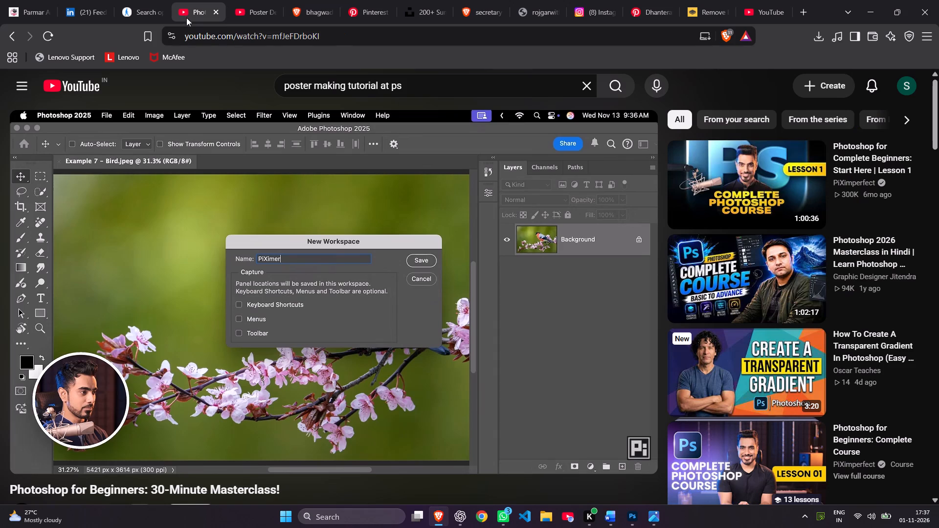
pyautogui.click(278, 223)
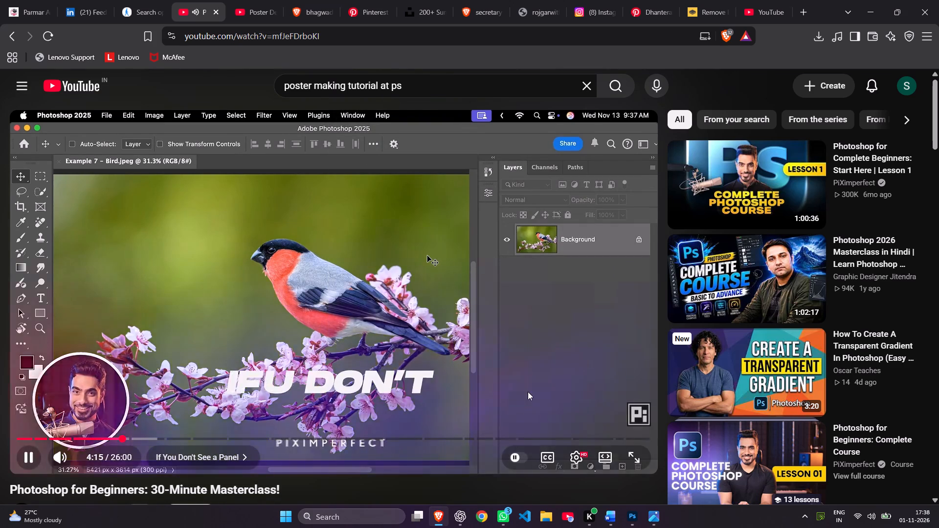
pyautogui.click(546, 459)
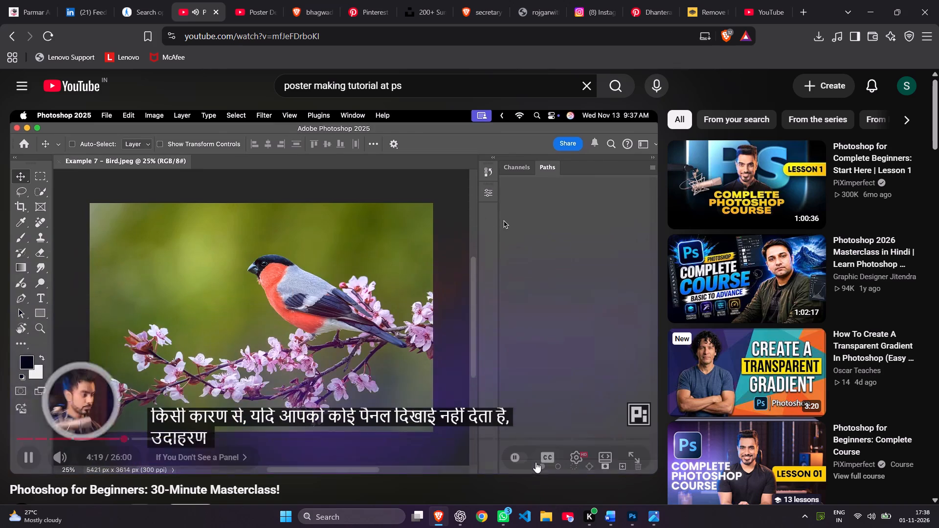
pyautogui.click(554, 457)
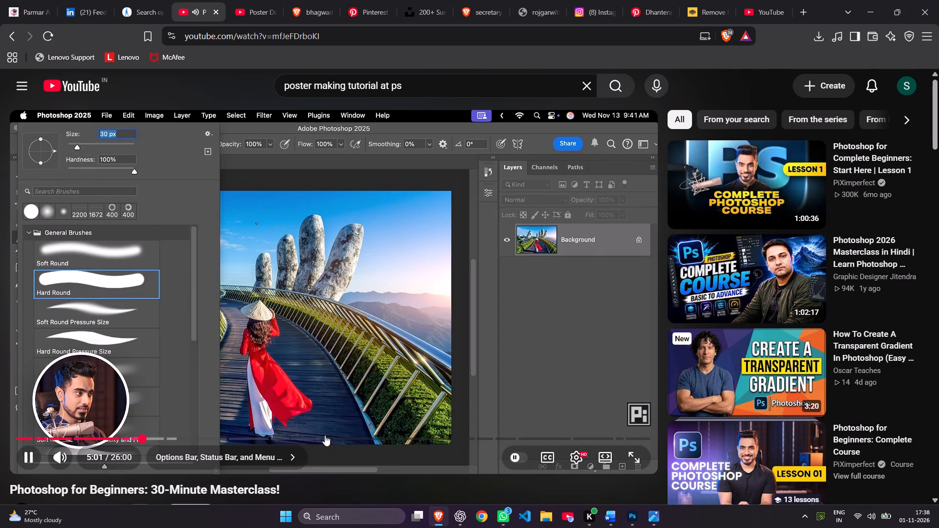
pyautogui.click(172, 436)
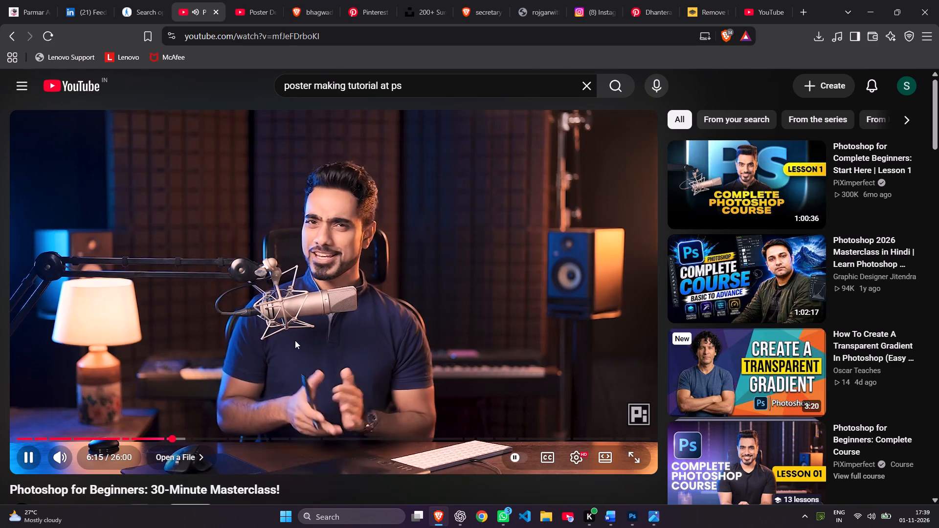
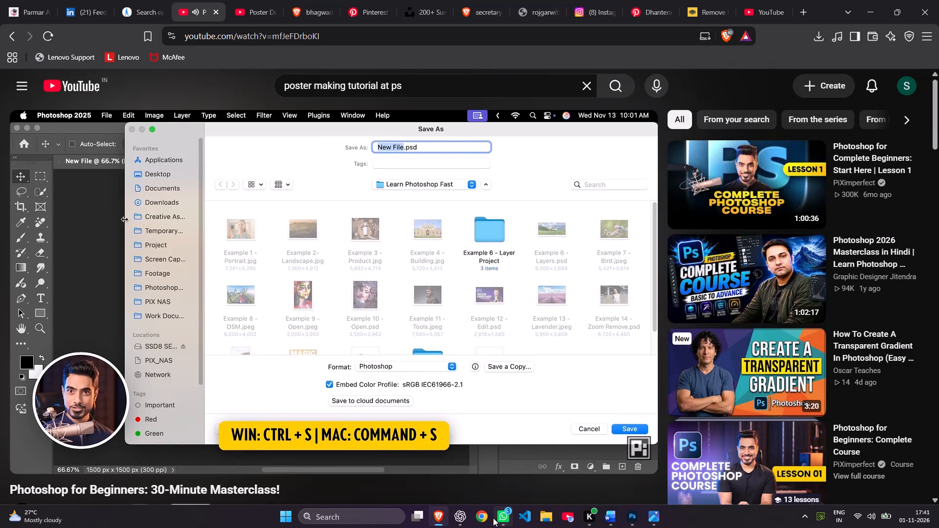
# Switch to Photoshop and move the placed Lakshmi image off the canvas, below the poster's footer, committing its placement.
pyautogui.click(638, 517)
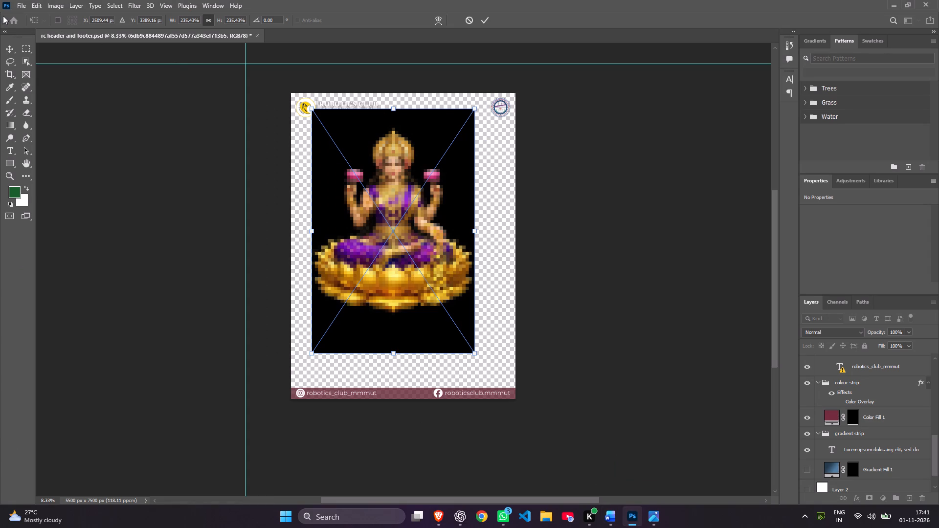
pyautogui.click(18, 21)
pyautogui.click(16, 21)
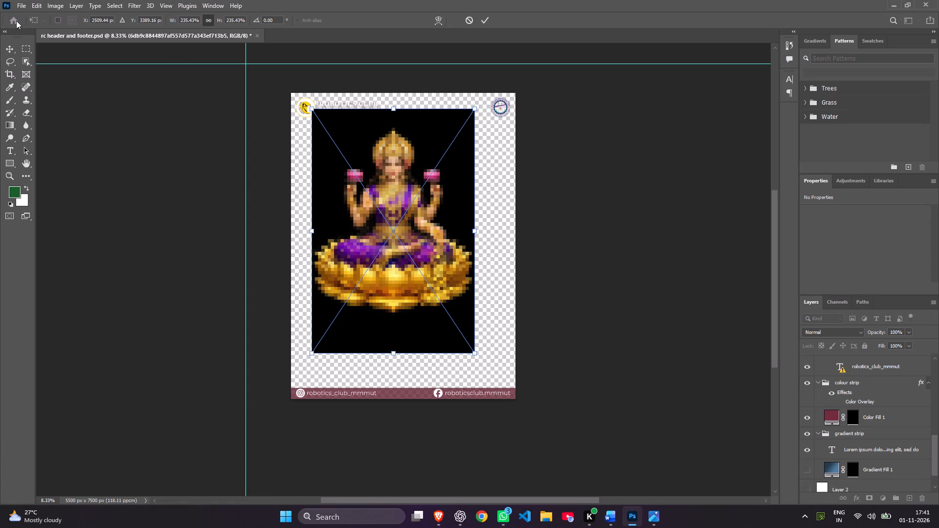
pyautogui.click(15, 21)
pyautogui.moveTo(418, 144); pyautogui.dragTo(413, 162, button='right')
pyautogui.moveTo(418, 144); pyautogui.dragTo(413, 162)
pyautogui.moveTo(413, 162); pyautogui.dragTo(513, 527)
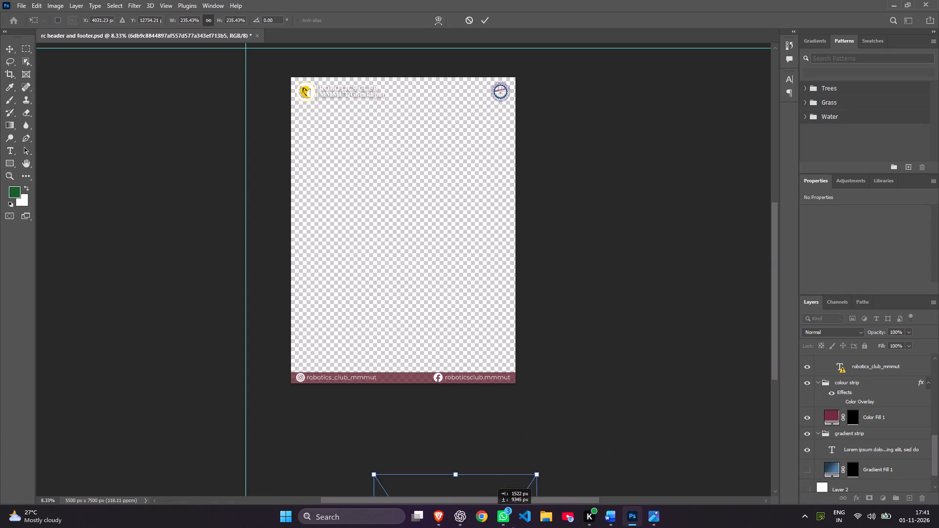
pyautogui.moveTo(513, 527); pyautogui.dragTo(481, 275)
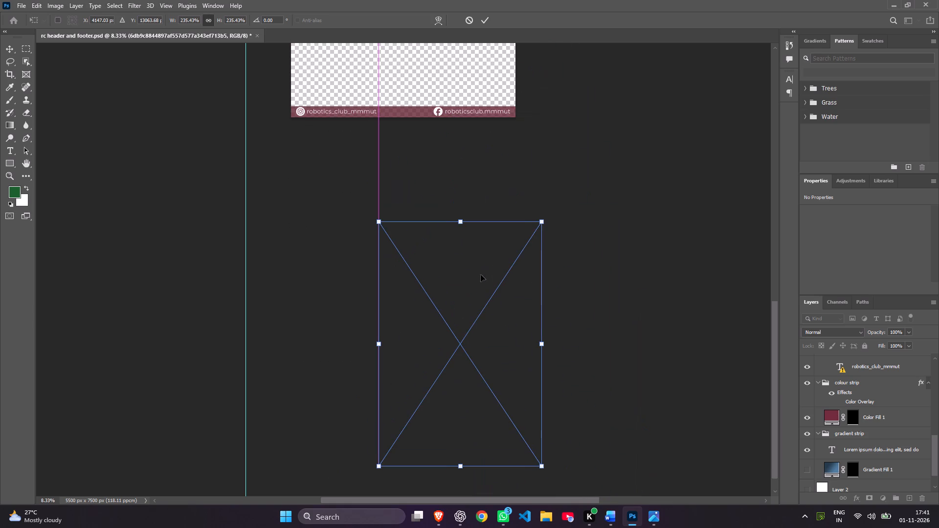
pyautogui.rightClick(498, 243)
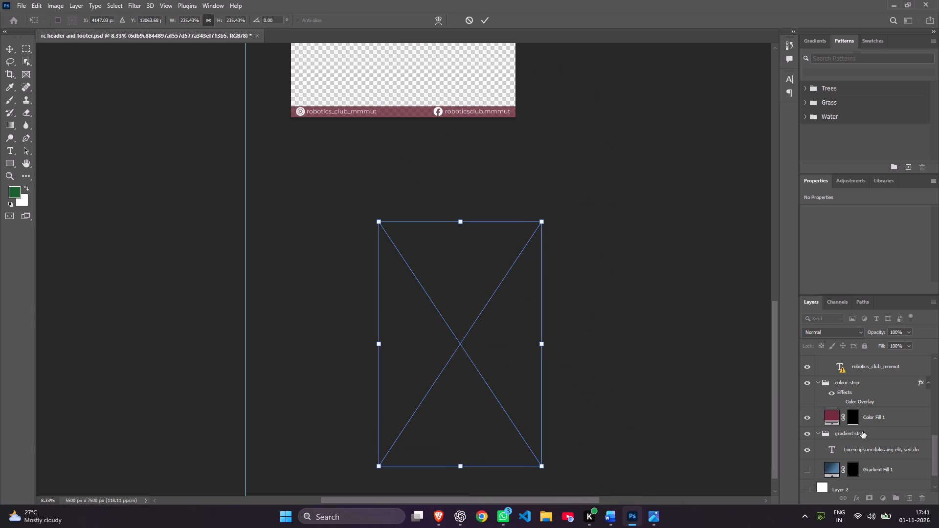
pyautogui.scroll(-5, 860, 422)
pyautogui.click(853, 457)
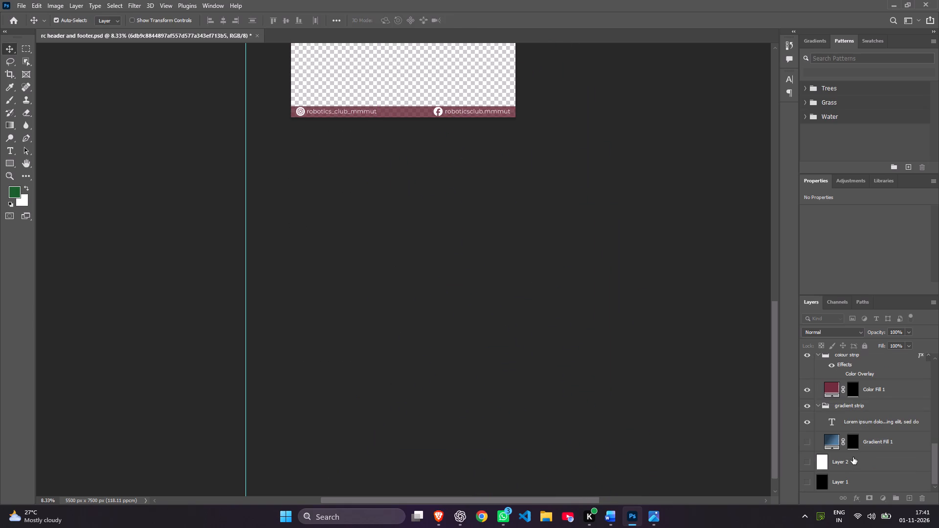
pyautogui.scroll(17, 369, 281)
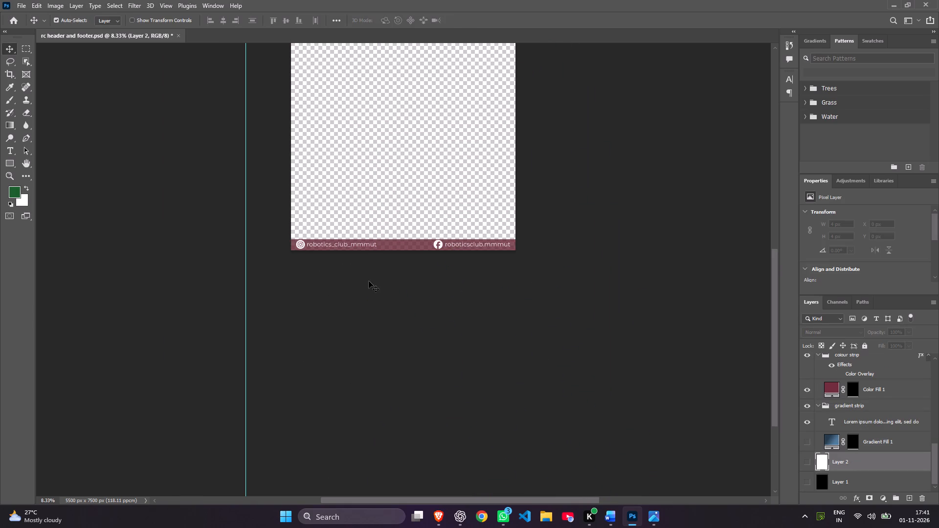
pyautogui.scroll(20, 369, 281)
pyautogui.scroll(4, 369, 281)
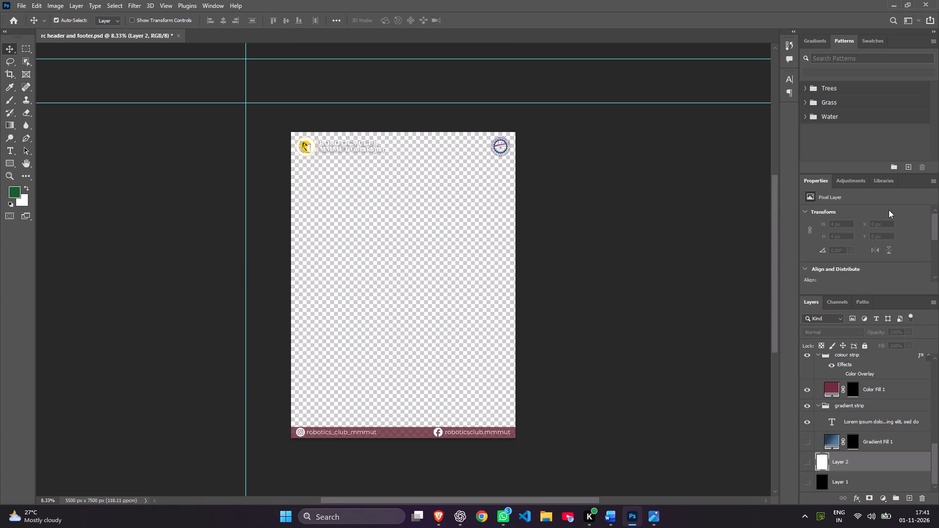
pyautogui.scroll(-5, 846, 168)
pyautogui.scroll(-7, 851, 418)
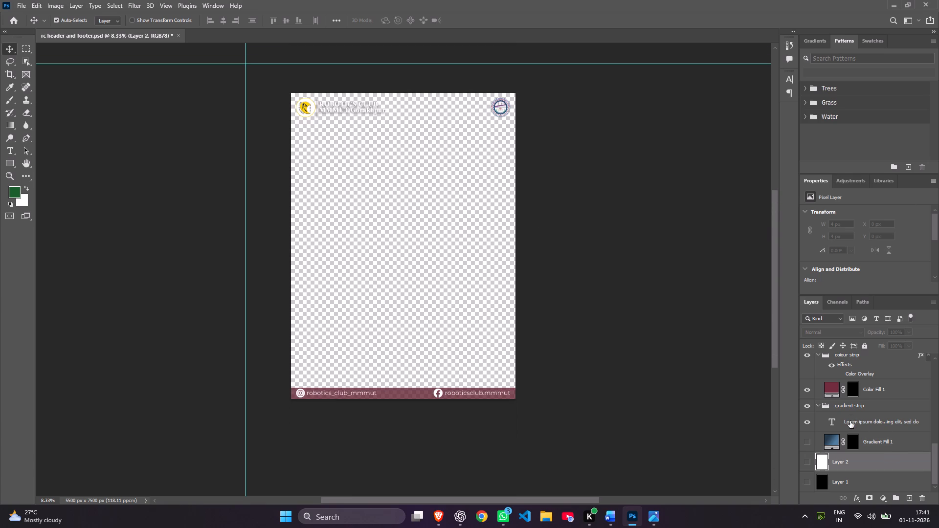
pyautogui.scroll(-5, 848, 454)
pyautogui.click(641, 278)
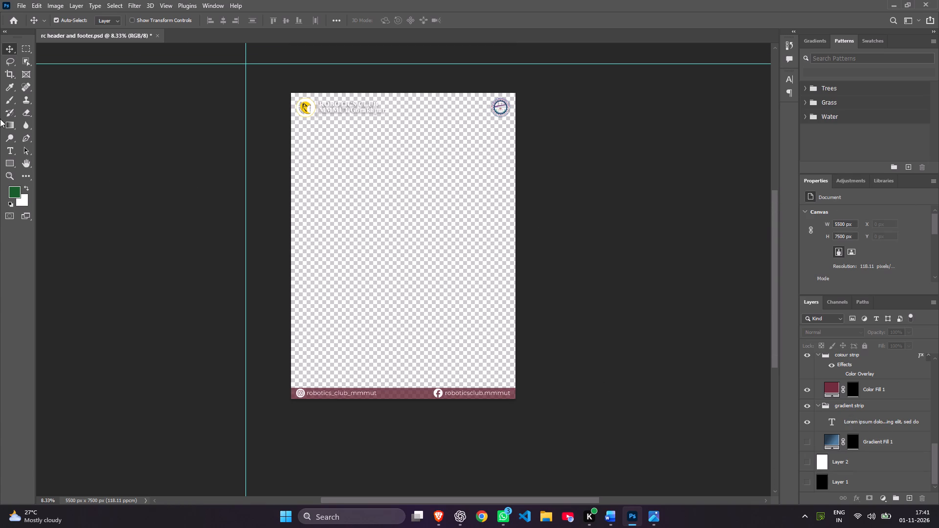
# From the home screen, open the white Dhanteras greeting JPG, dc510d208889e3d921f9b2075d36bd2e, from the Downloads folder.
pyautogui.click(17, 18)
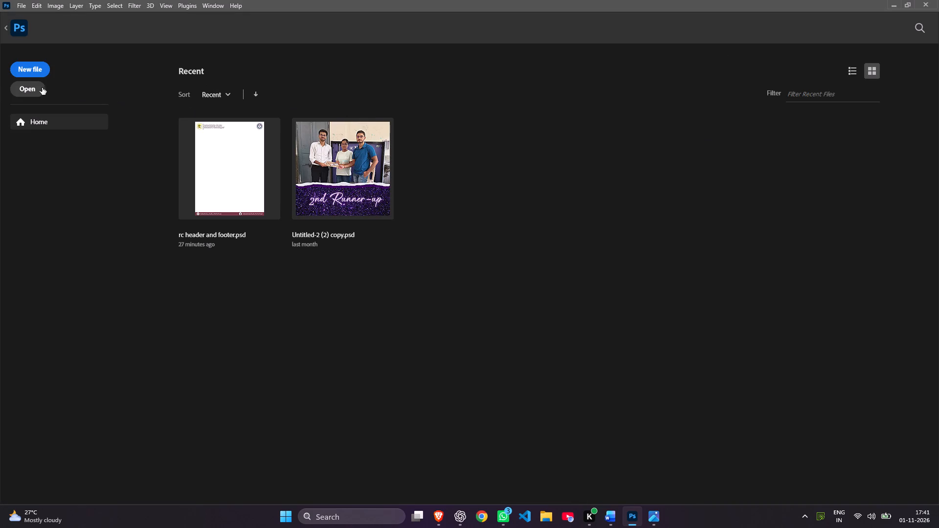
pyautogui.click(19, 68)
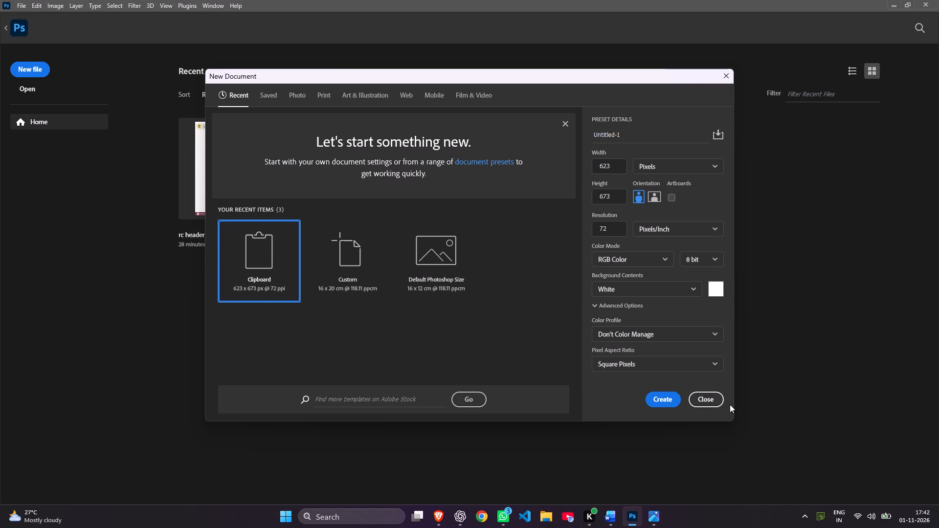
pyautogui.click(716, 404)
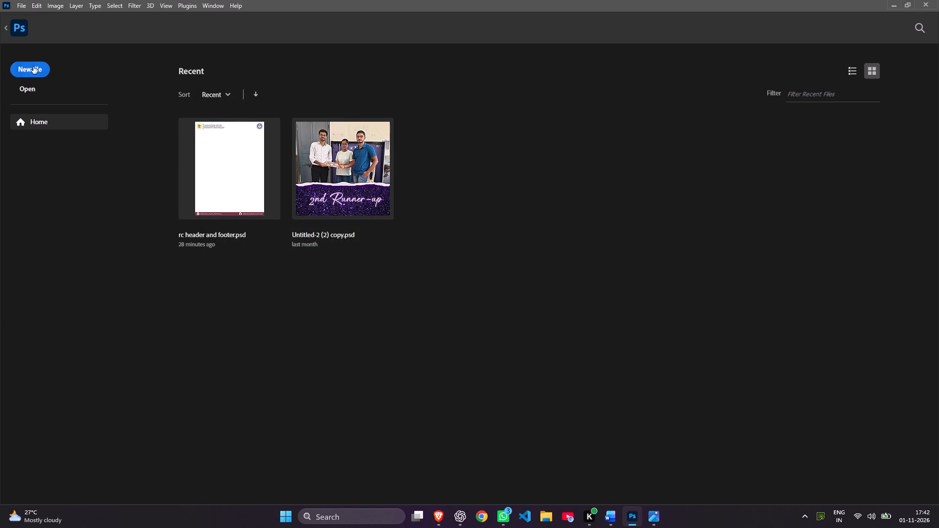
pyautogui.click(30, 90)
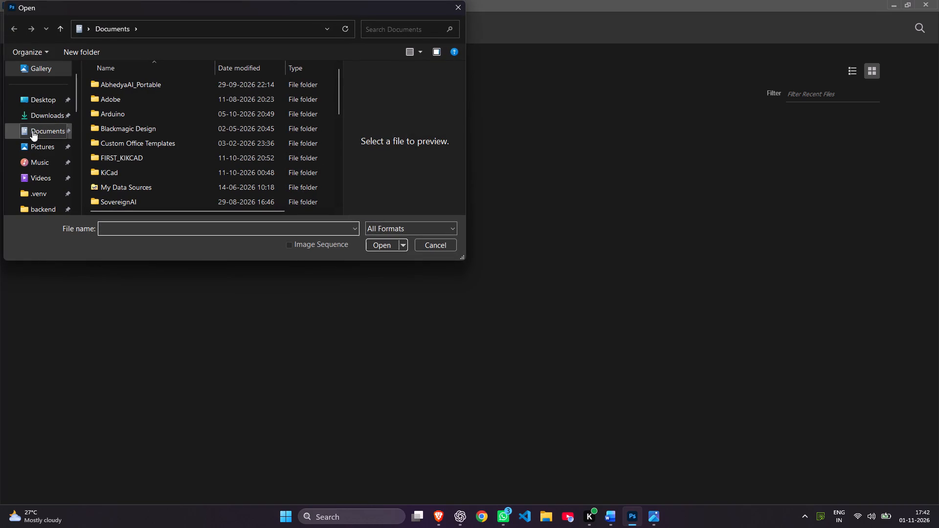
pyautogui.click(39, 115)
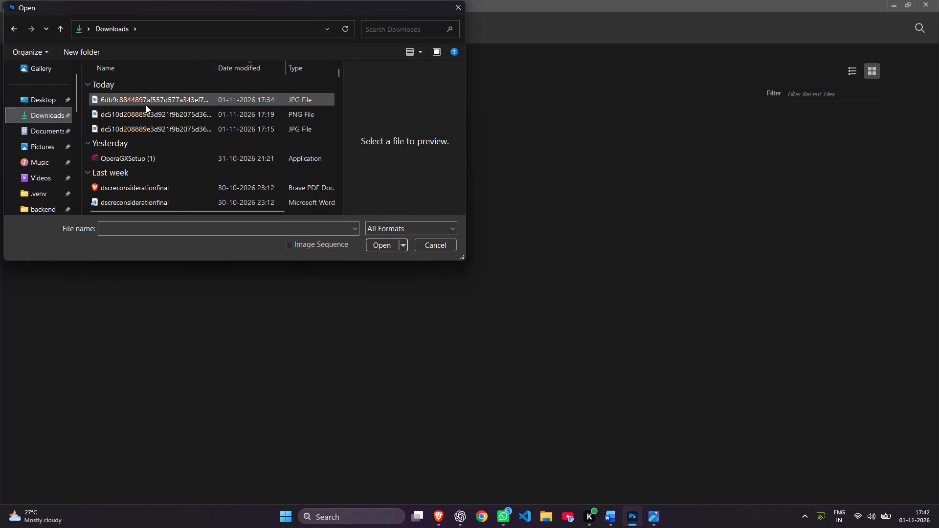
pyautogui.click(143, 124)
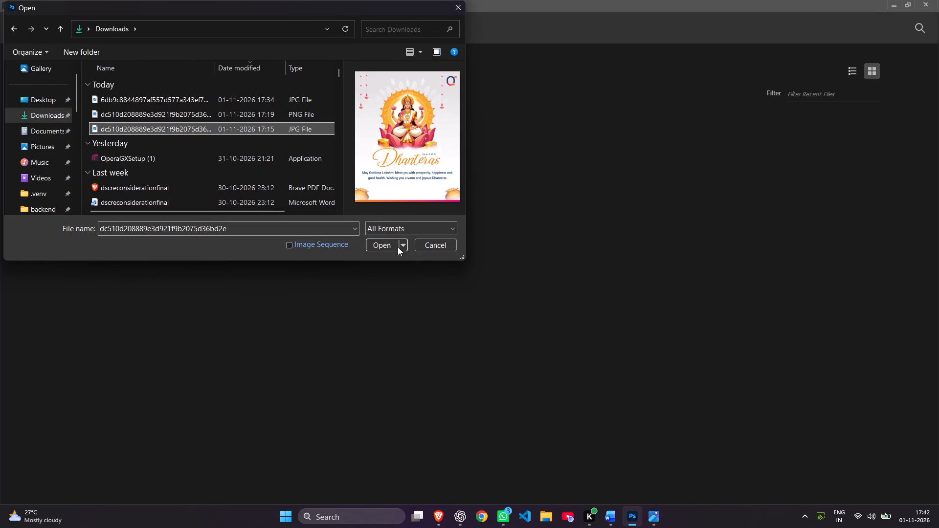
# Open the selected white Dhanteras greeting JPG from the Downloads folder as its own document.
pyautogui.click(385, 244)
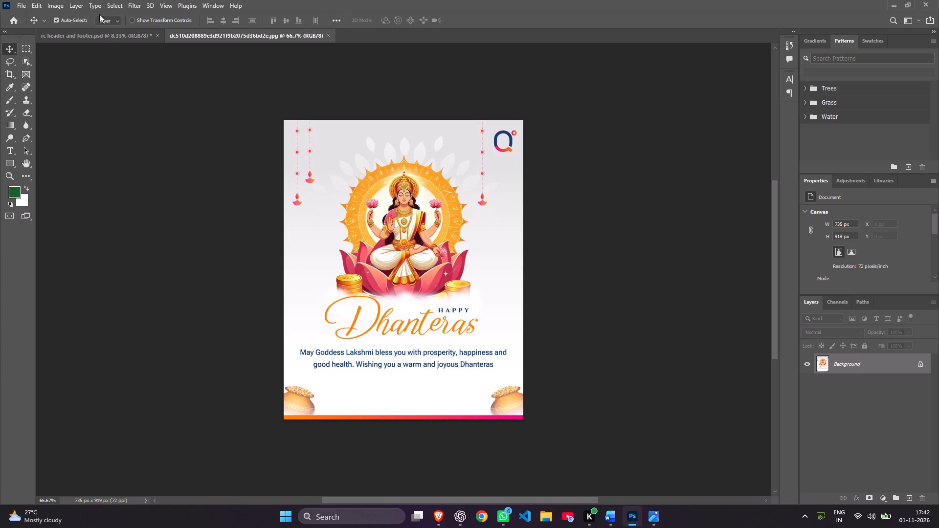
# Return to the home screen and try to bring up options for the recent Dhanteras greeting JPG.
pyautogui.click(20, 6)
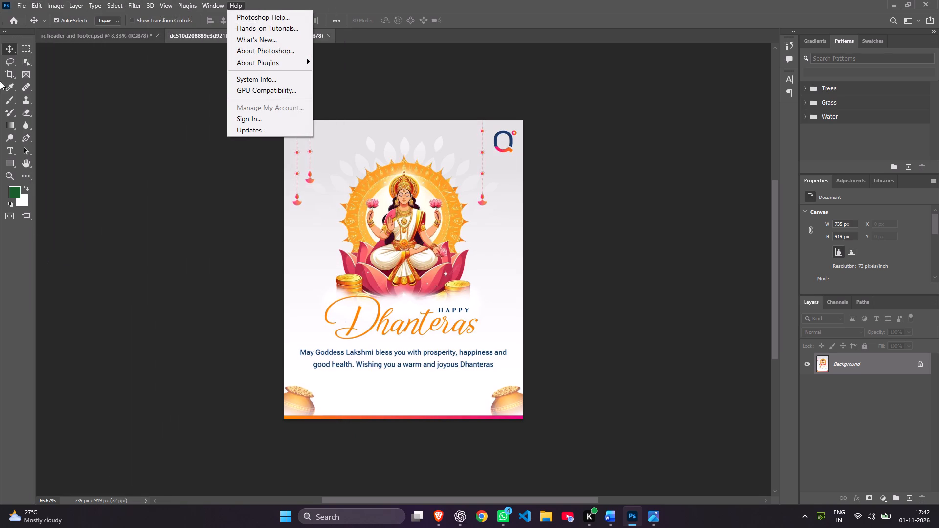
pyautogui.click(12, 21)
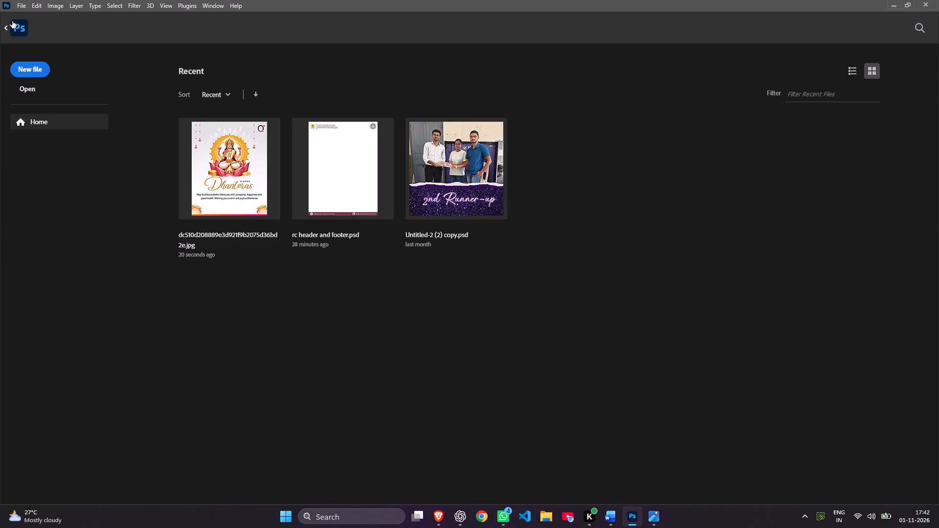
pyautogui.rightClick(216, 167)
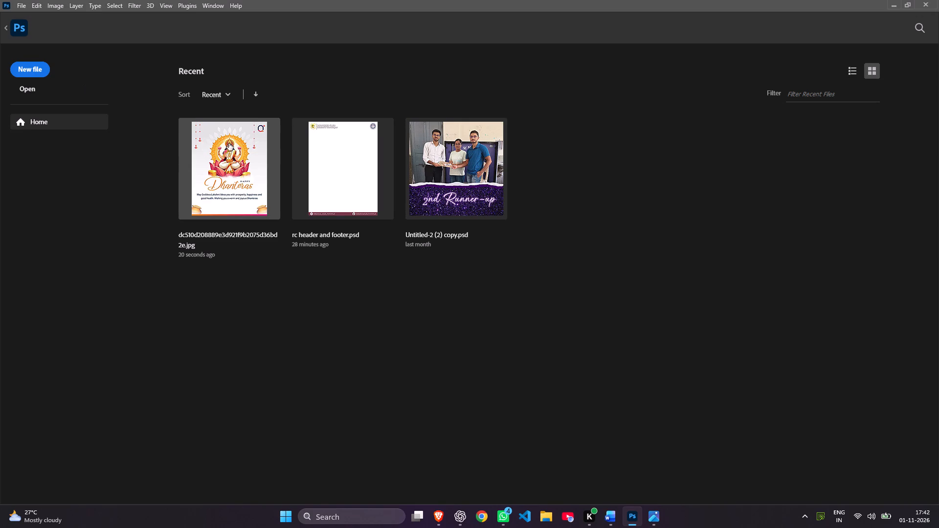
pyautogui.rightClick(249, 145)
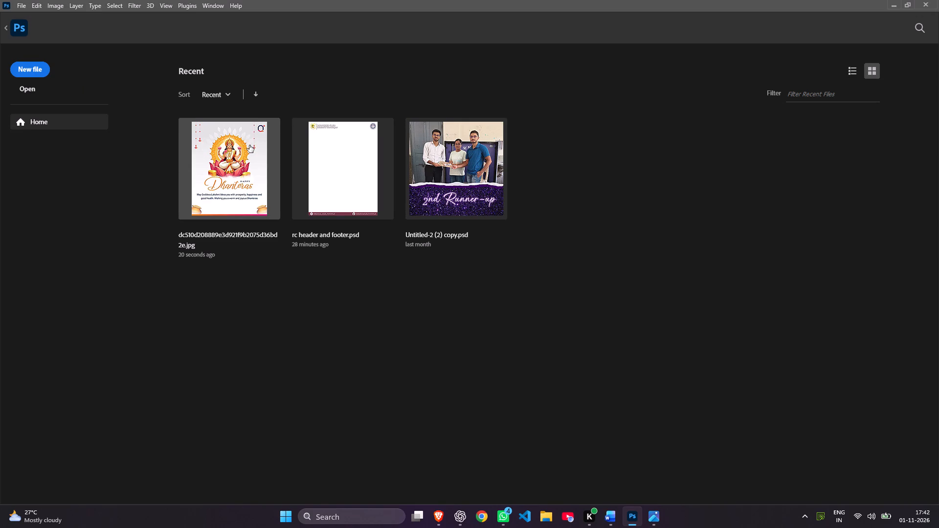
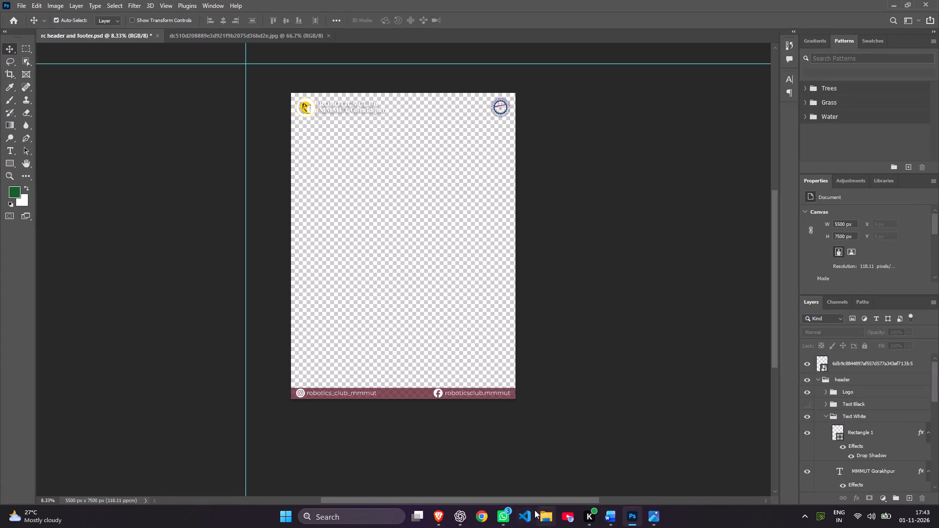
# Switch from Photoshop to the browser and return to the YouTube Photoshop for Beginners 30-minute masterclass.
pyautogui.click(436, 514)
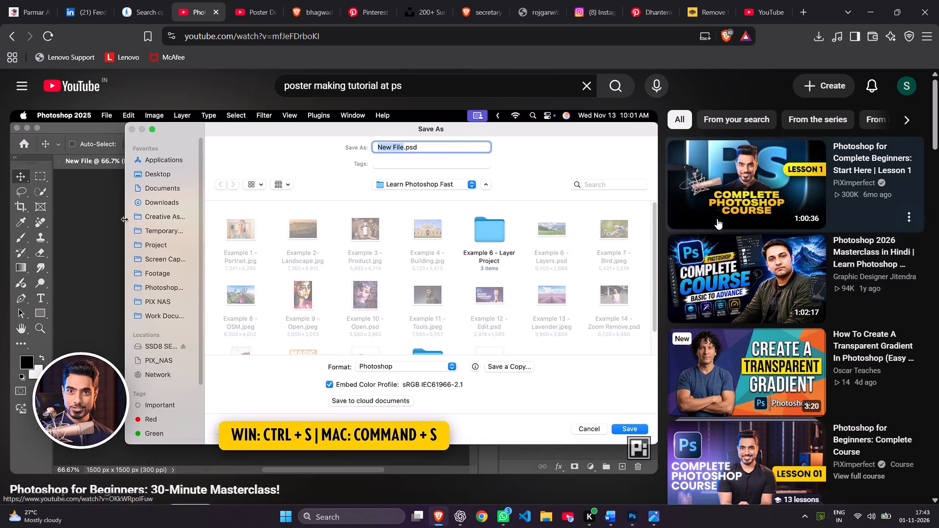
# Place the downloaded Dhanteras greeting dc510d208889e3d921f9b2075d36bd2e.jpg from the browser's recent downloads into the rc header and footer.psd poster in Photoshop.
pyautogui.click(818, 32)
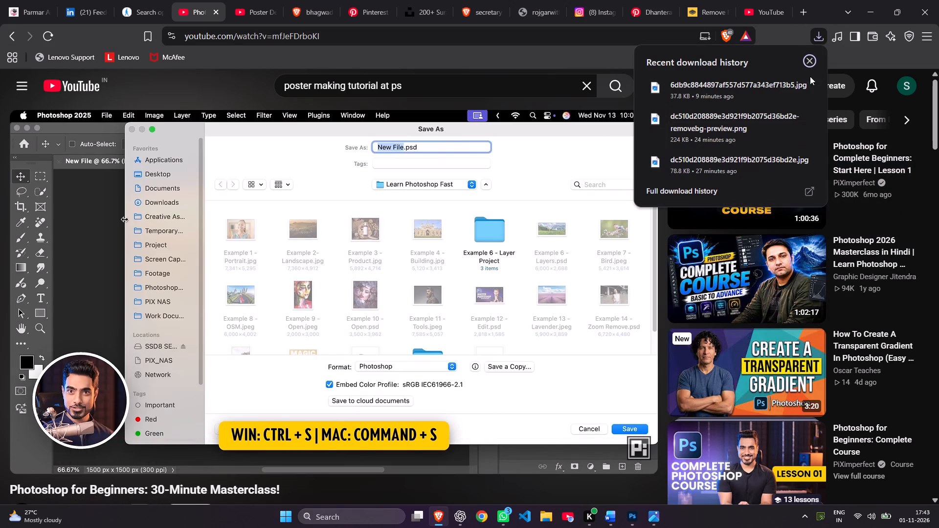
pyautogui.moveTo(719, 163); pyautogui.dragTo(664, 471)
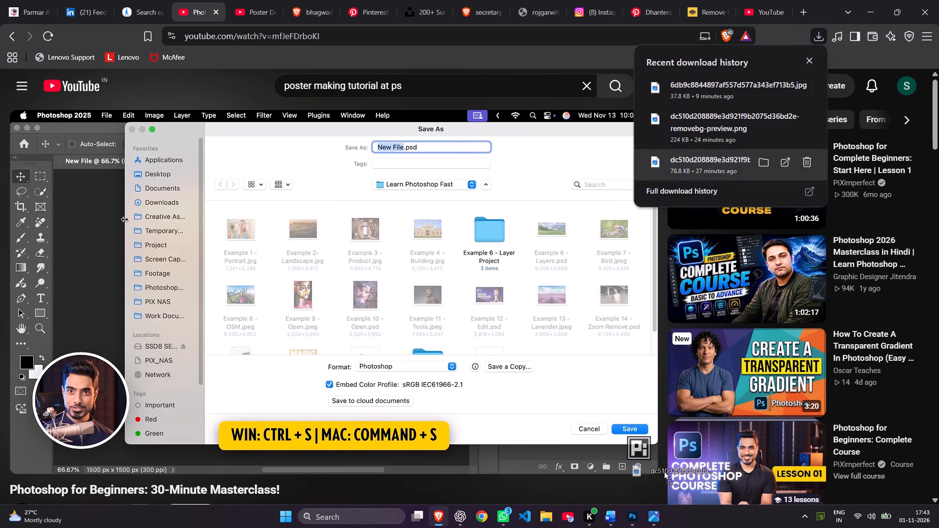
pyautogui.moveTo(664, 471); pyautogui.dragTo(542, 418)
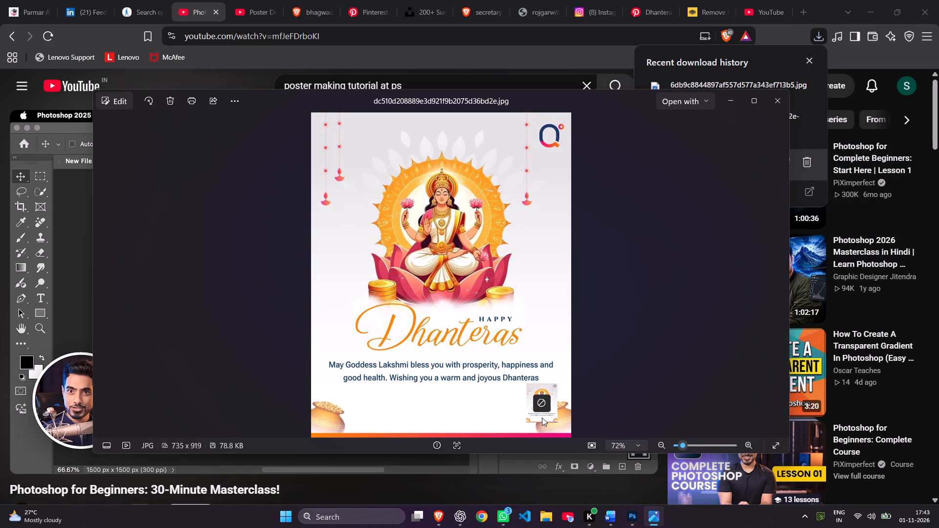
pyautogui.moveTo(542, 418); pyautogui.dragTo(474, 360)
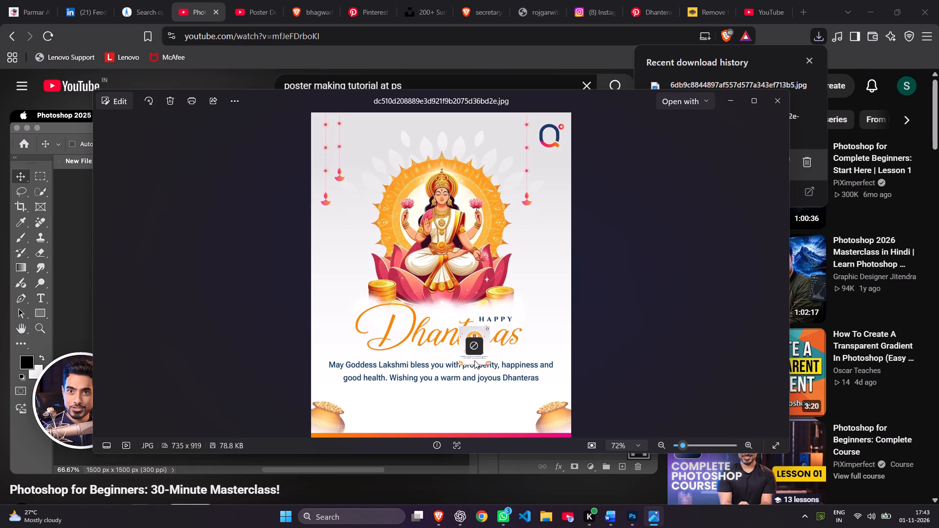
pyautogui.moveTo(474, 360); pyautogui.dragTo(639, 521)
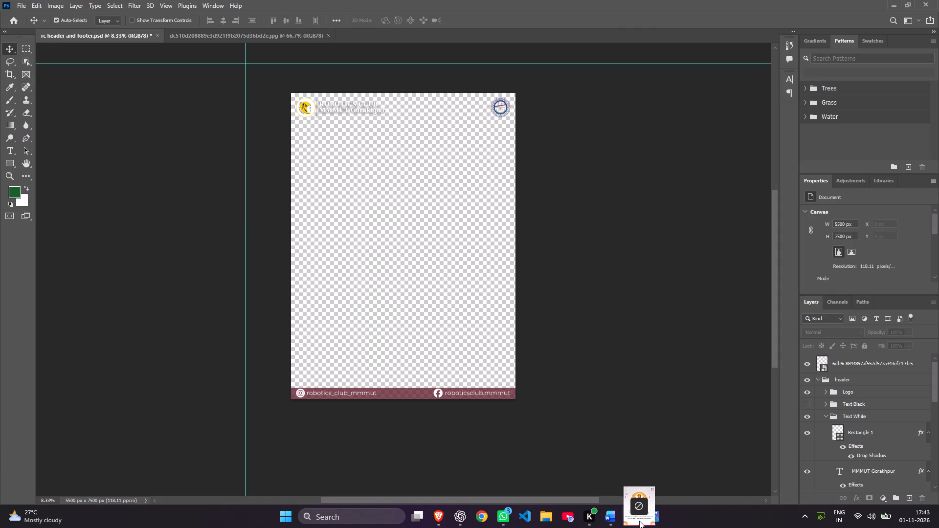
pyautogui.moveTo(639, 521); pyautogui.dragTo(407, 248)
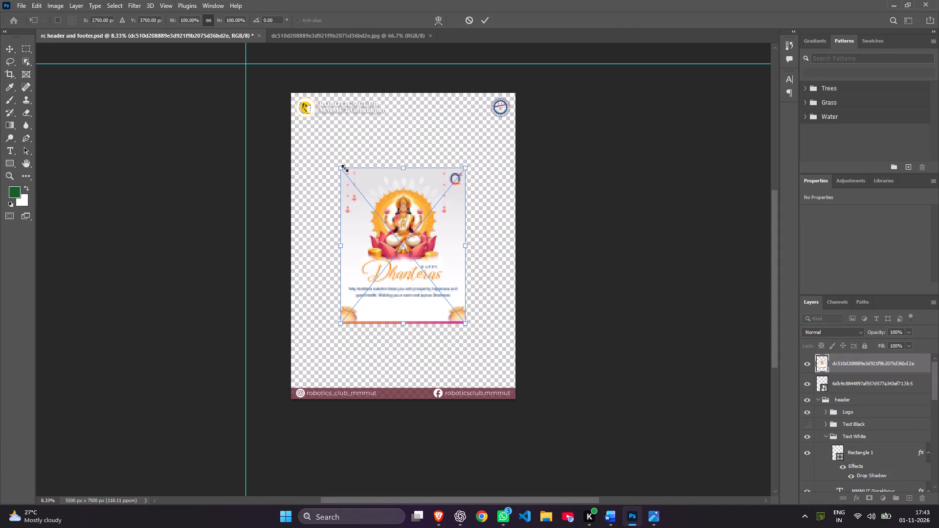
# Scale the placed greeting proportionally to about 189% so it covers the canvas from its top edge to the footer, and commit it.
pyautogui.moveTo(343, 168); pyautogui.dragTo(311, 96)
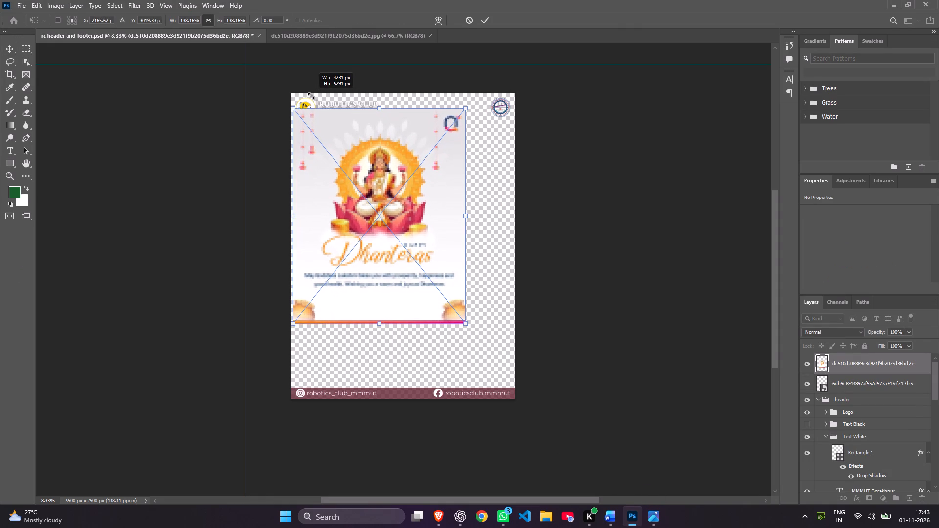
pyautogui.moveTo(311, 96); pyautogui.dragTo(311, 91)
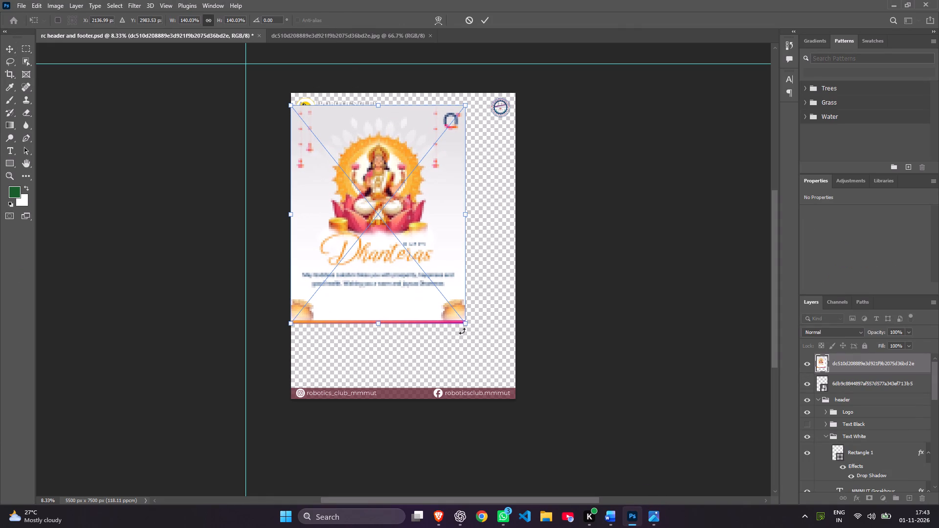
pyautogui.click(466, 326)
pyautogui.moveTo(464, 322); pyautogui.dragTo(509, 375)
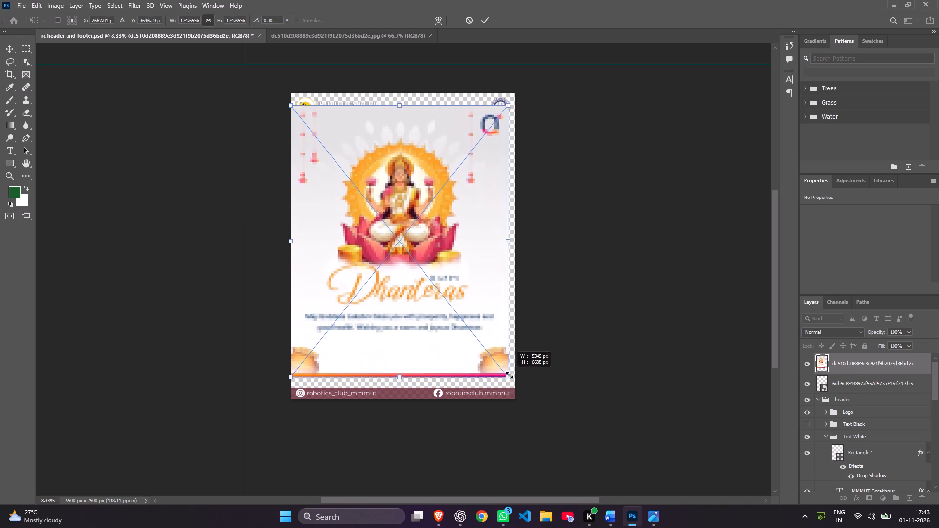
pyautogui.moveTo(509, 375); pyautogui.dragTo(516, 386)
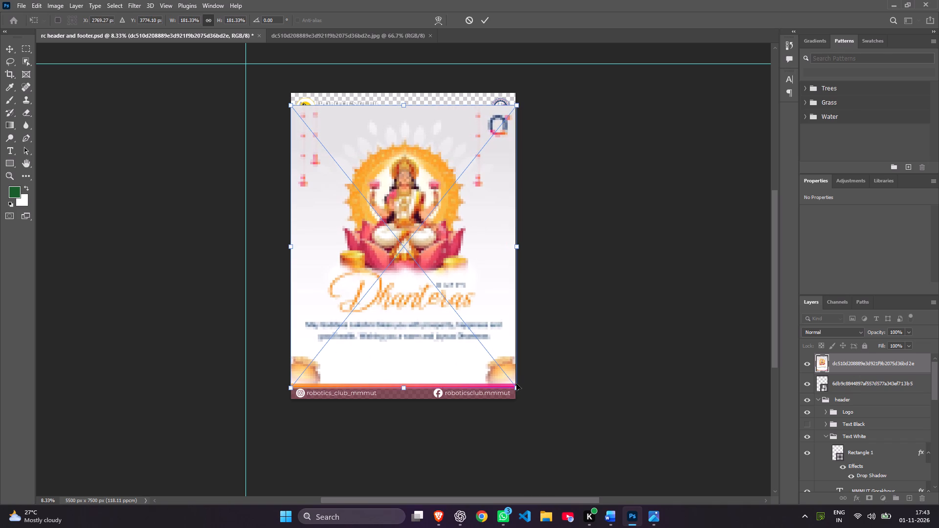
pyautogui.moveTo(404, 104); pyautogui.dragTo(407, 92)
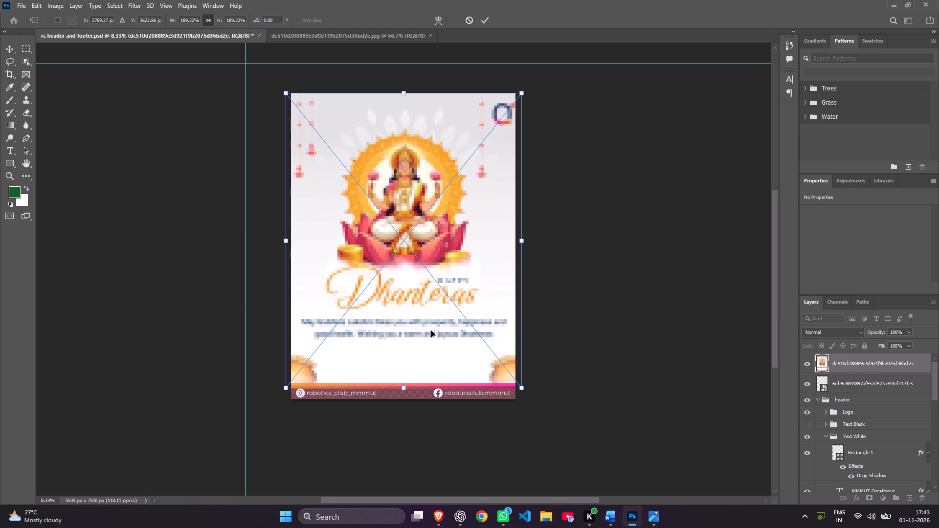
pyautogui.click(404, 388)
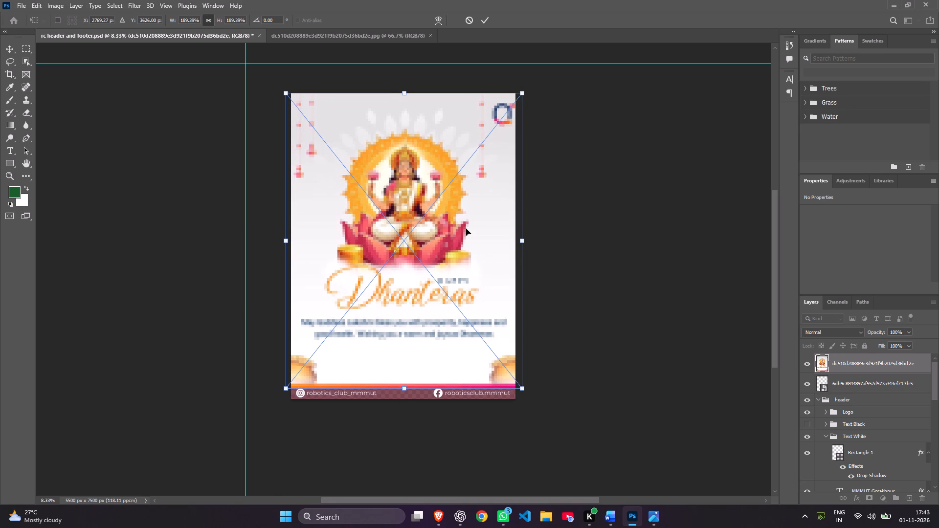
pyautogui.press('Return')
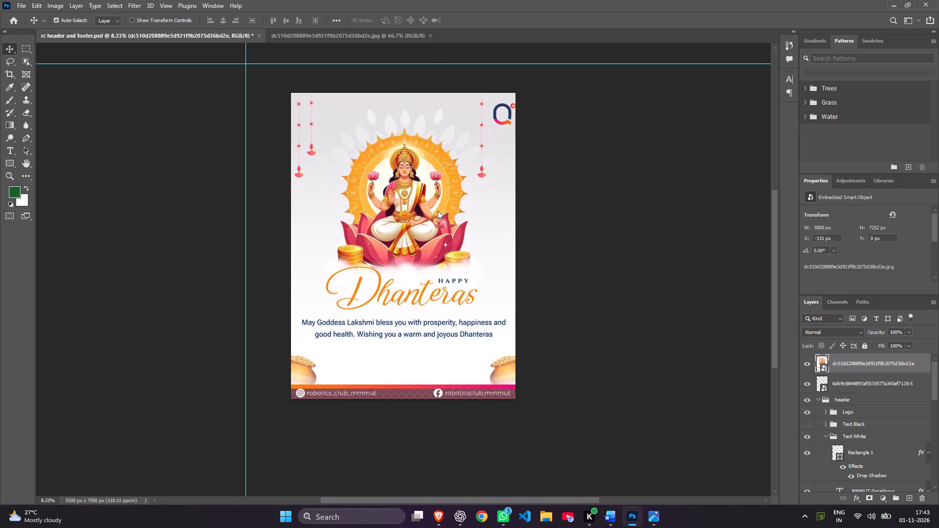
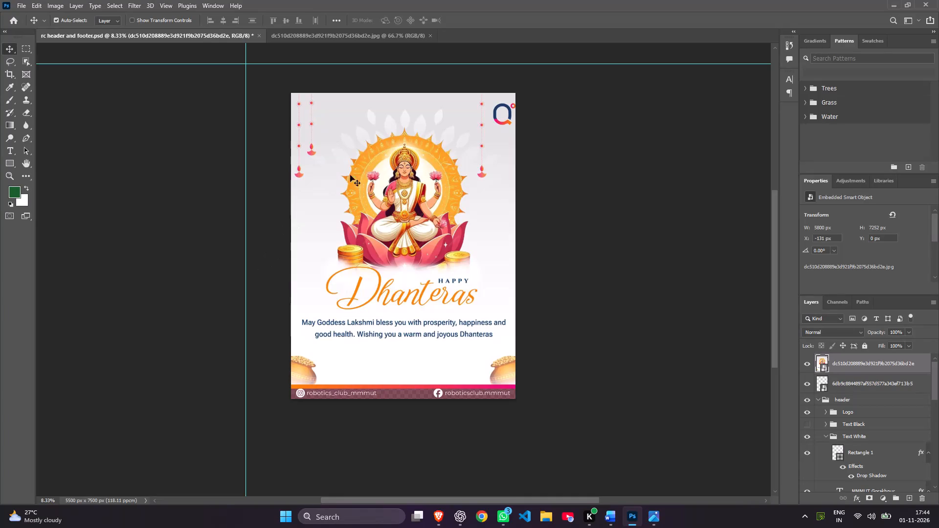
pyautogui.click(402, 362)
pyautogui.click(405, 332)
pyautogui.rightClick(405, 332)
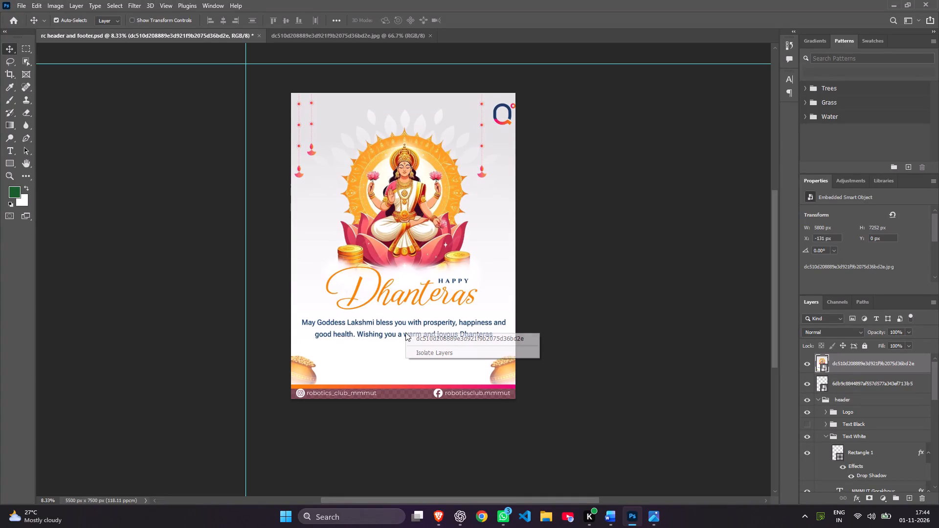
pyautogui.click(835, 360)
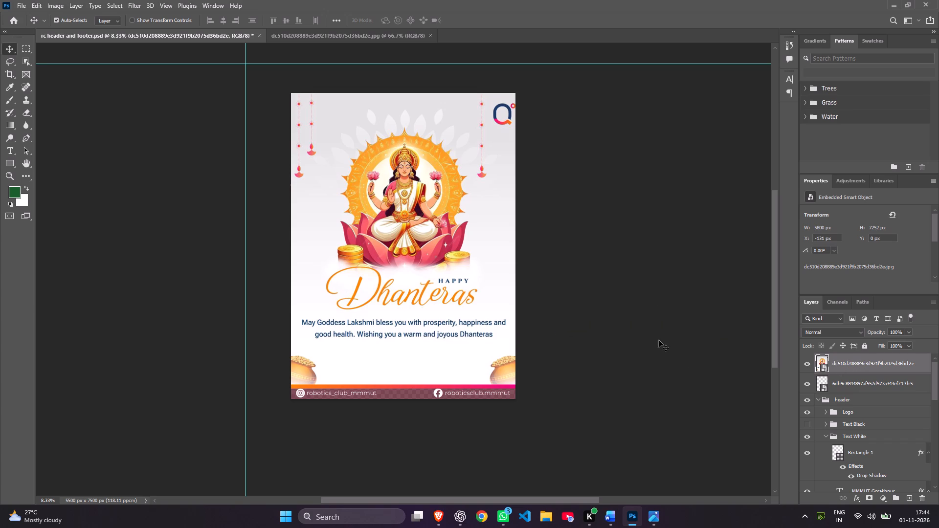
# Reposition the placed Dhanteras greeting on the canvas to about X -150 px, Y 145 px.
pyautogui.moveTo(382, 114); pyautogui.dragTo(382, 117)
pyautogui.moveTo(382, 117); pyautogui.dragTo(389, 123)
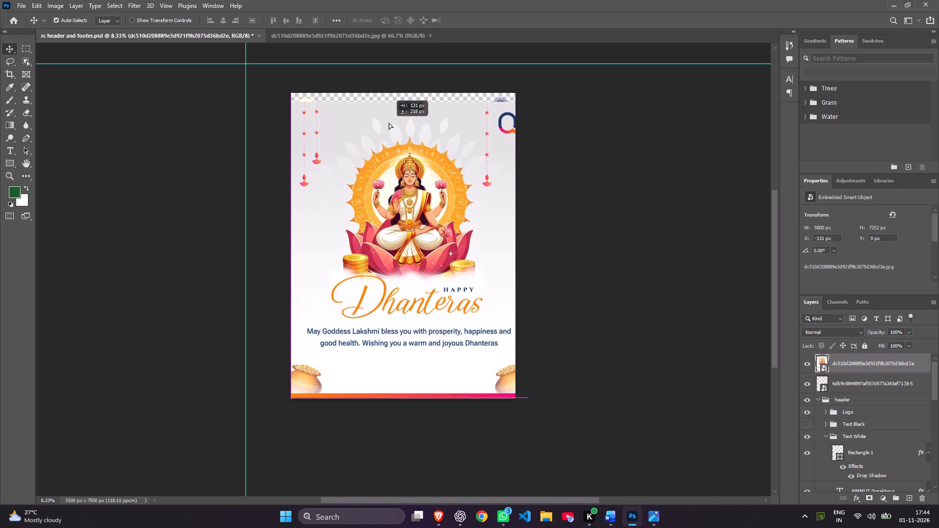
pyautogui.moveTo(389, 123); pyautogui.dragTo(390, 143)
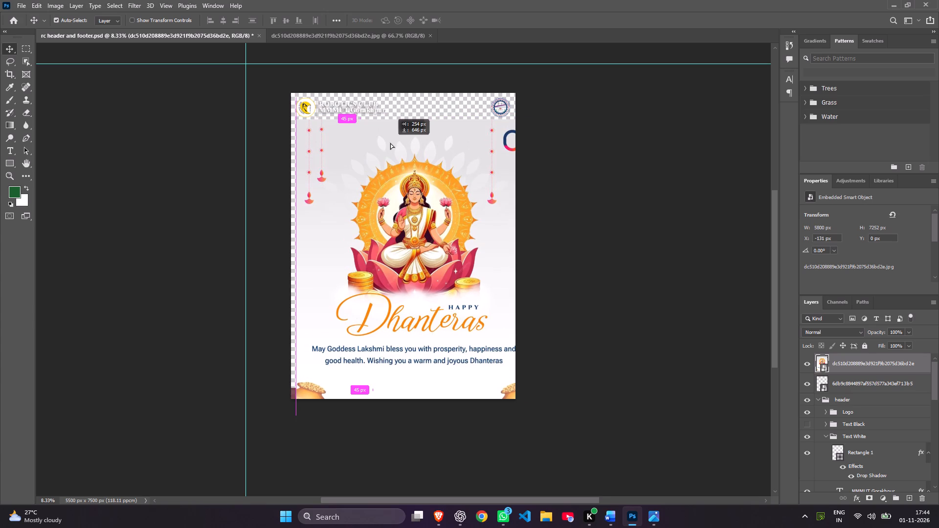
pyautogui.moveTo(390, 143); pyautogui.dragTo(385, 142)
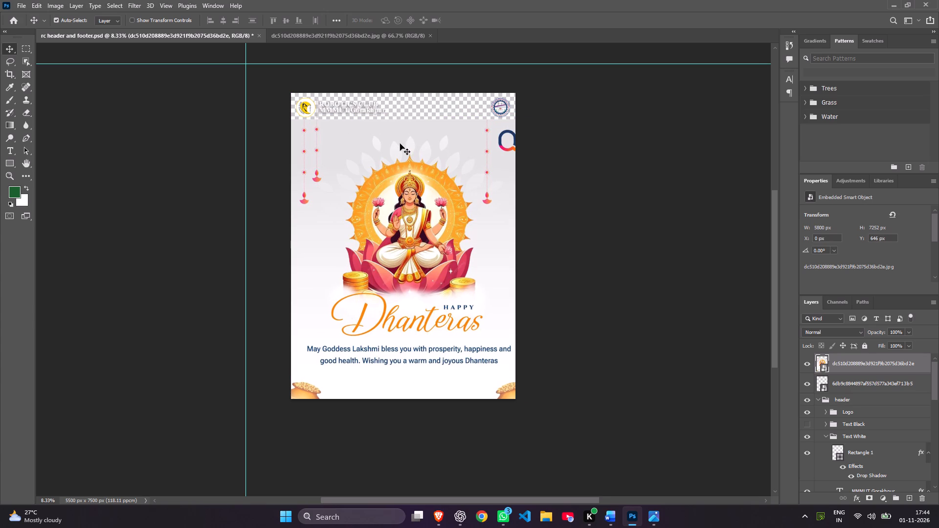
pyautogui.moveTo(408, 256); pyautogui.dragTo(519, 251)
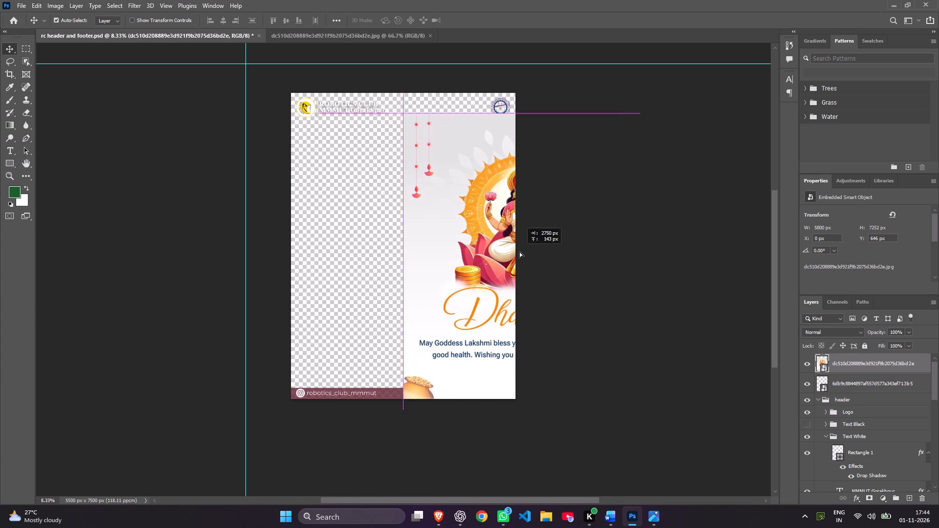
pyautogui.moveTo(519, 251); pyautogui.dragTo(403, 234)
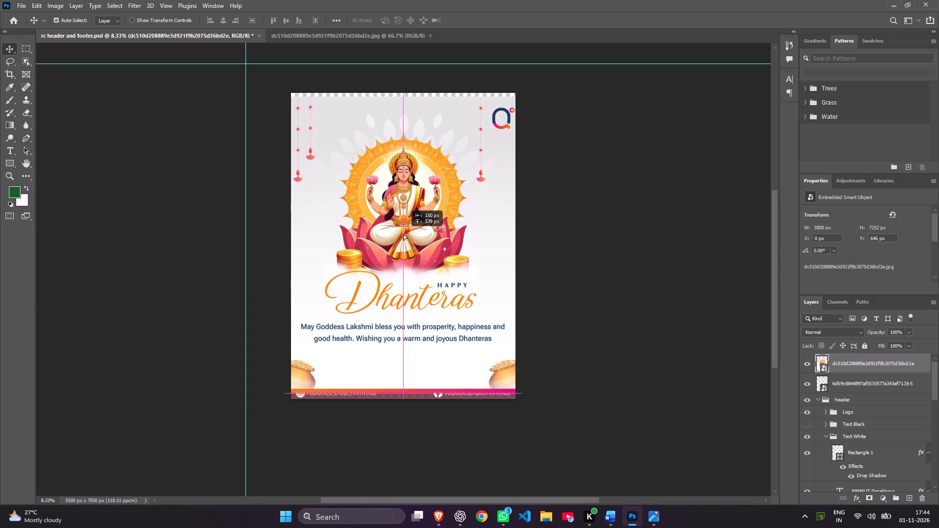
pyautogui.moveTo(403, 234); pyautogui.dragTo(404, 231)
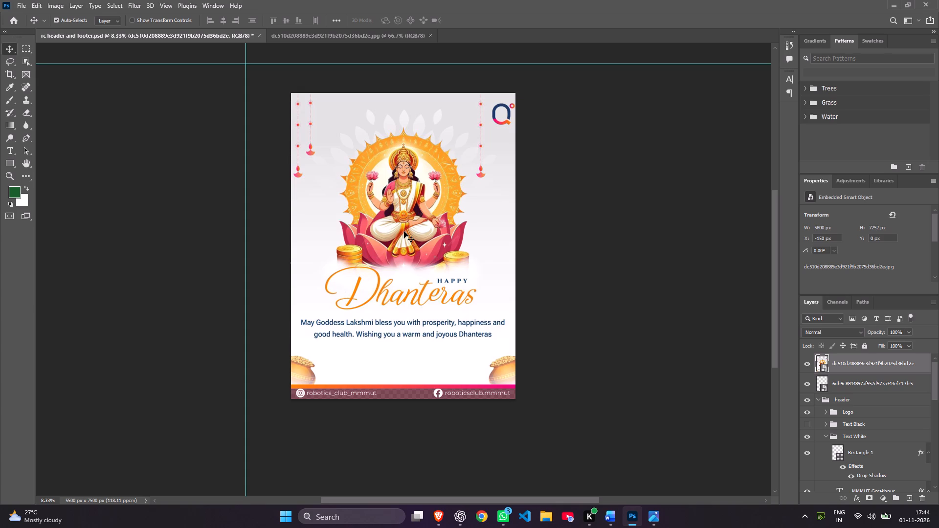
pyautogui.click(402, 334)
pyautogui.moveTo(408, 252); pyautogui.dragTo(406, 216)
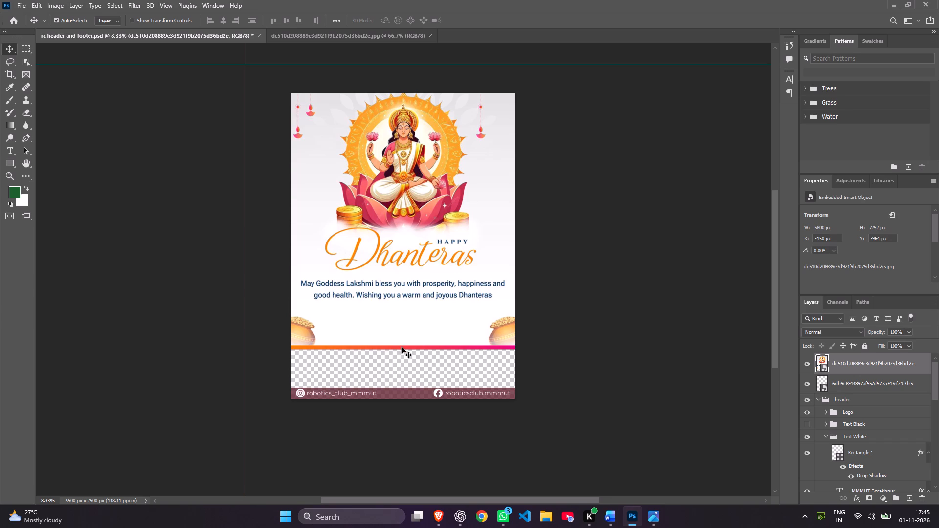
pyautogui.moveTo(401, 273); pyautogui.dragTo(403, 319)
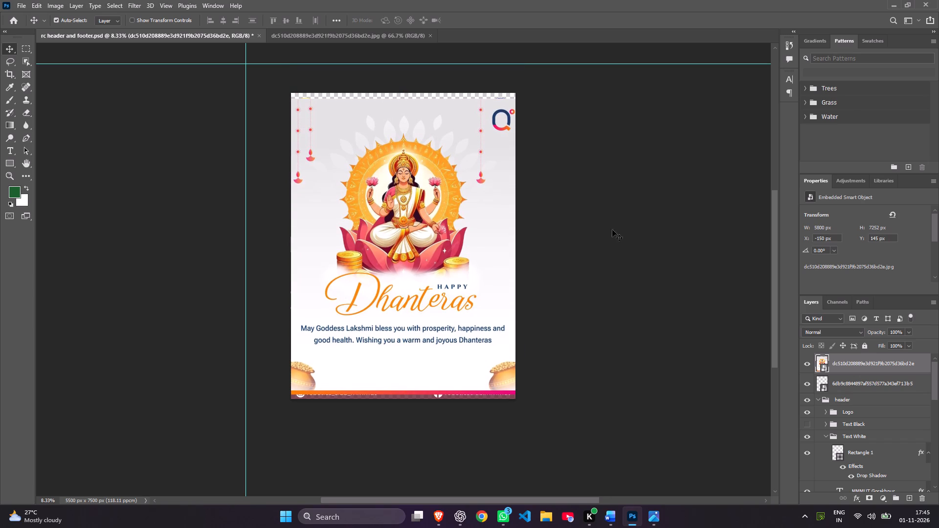
# Delete the placed Dhanteras greeting layer dc510d208889e3d921f9b2075d36bd2e from the poster.
pyautogui.rightClick(892, 361)
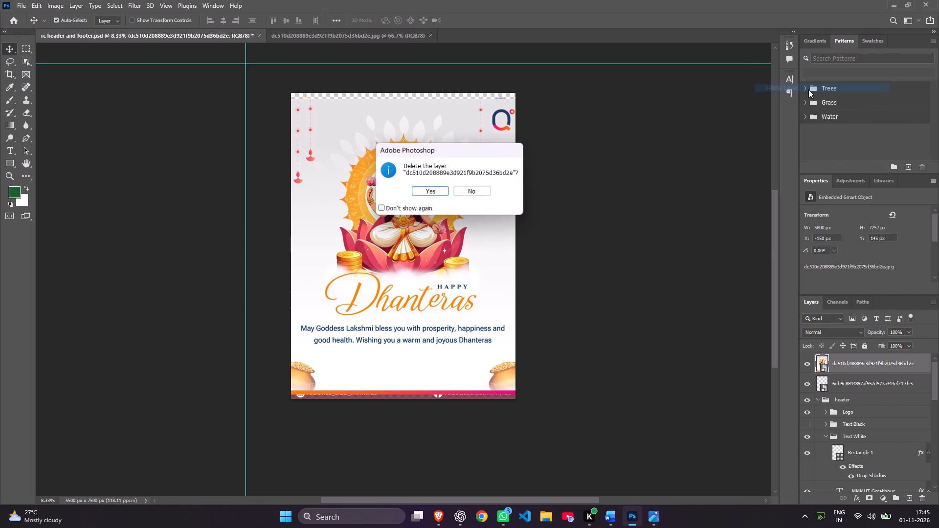
pyautogui.click(419, 190)
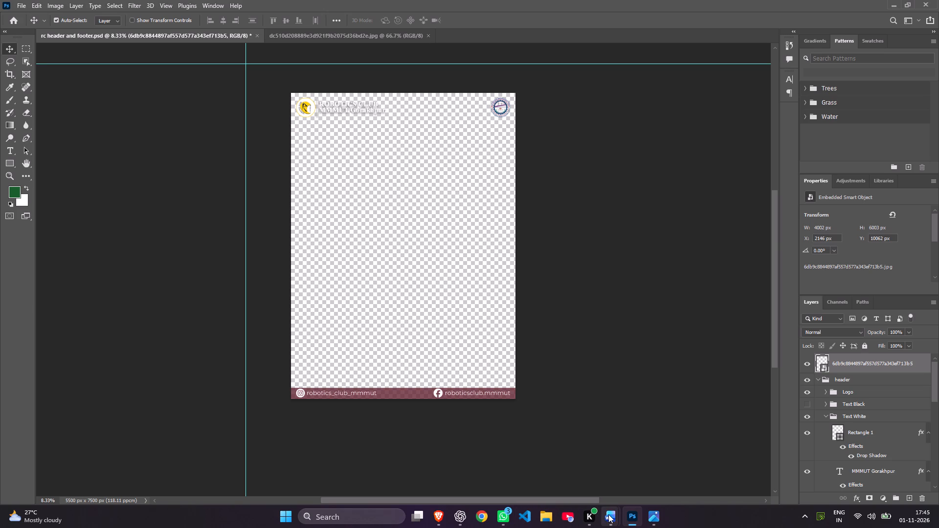
# Place dc510d208889e3d921f9b2075d36bd2e.jpg from the browser's recent downloads into the rc header and footer.psd poster in Photoshop again.
pyautogui.click(441, 515)
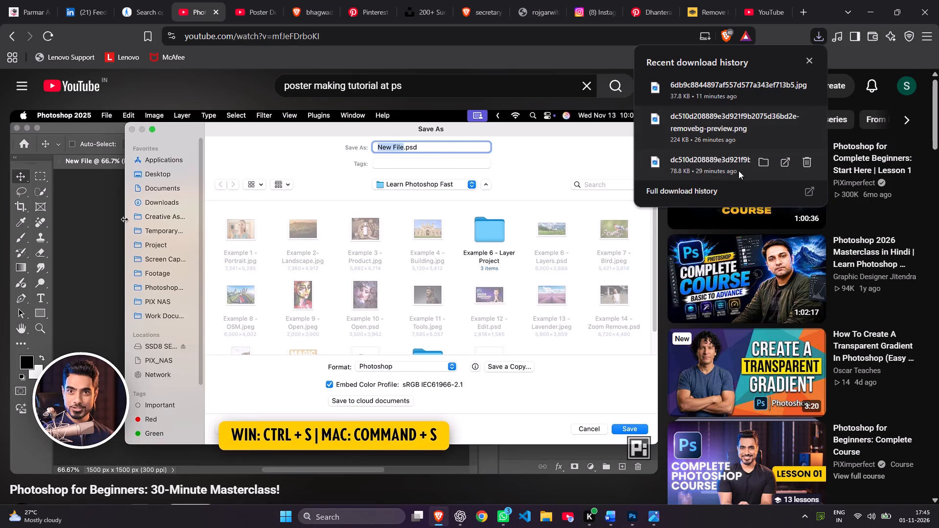
pyautogui.moveTo(715, 174); pyautogui.dragTo(629, 527)
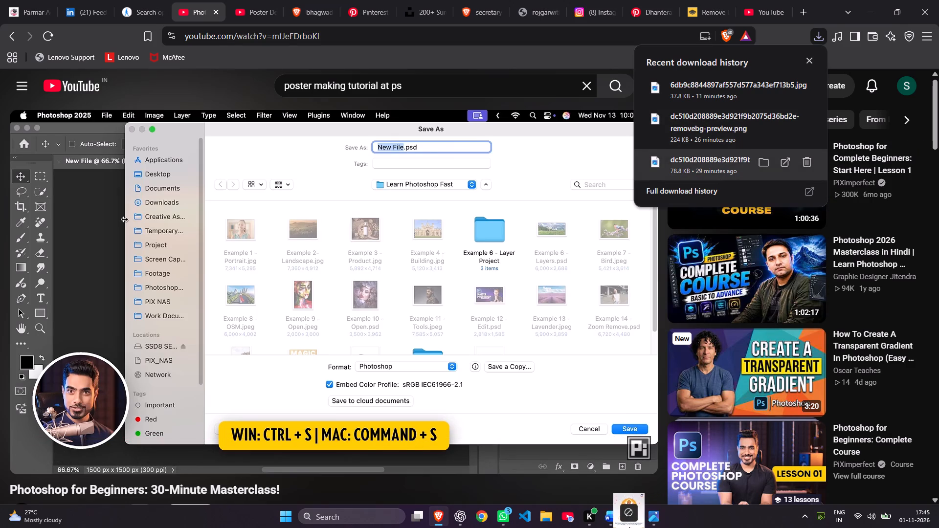
pyautogui.moveTo(629, 527); pyautogui.dragTo(402, 272)
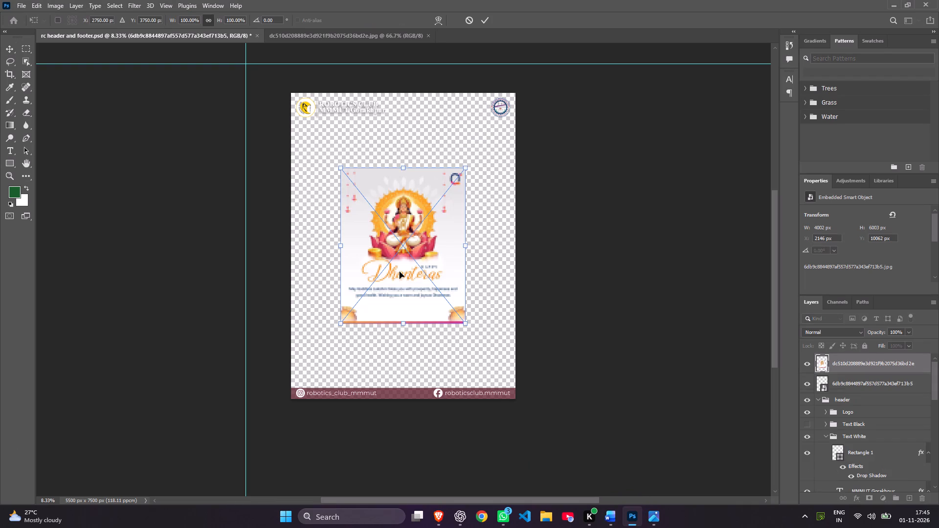
# Scale the placed greeting proportionally to about 195%, roughly 5974 × 7469 px, so it covers the whole canvas, and commit it.
pyautogui.moveTo(339, 170); pyautogui.dragTo(324, 155)
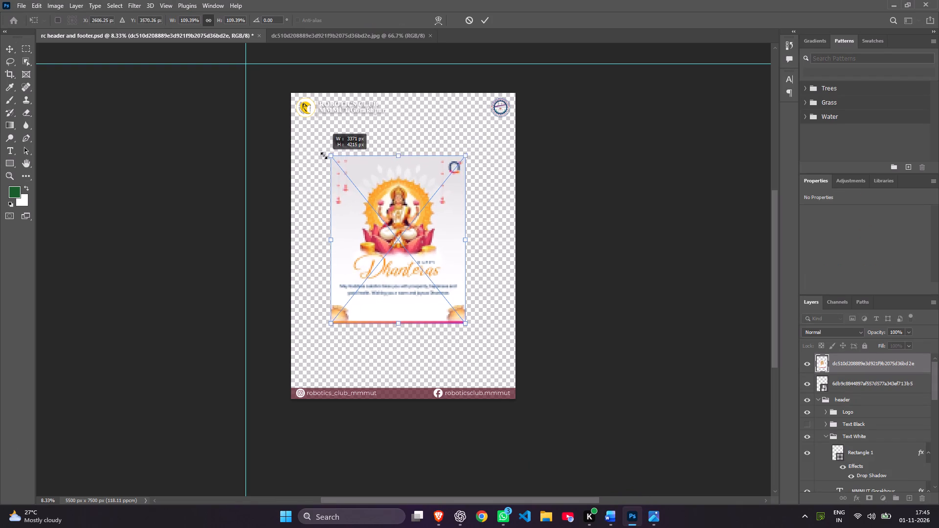
pyautogui.moveTo(324, 155); pyautogui.dragTo(300, 114)
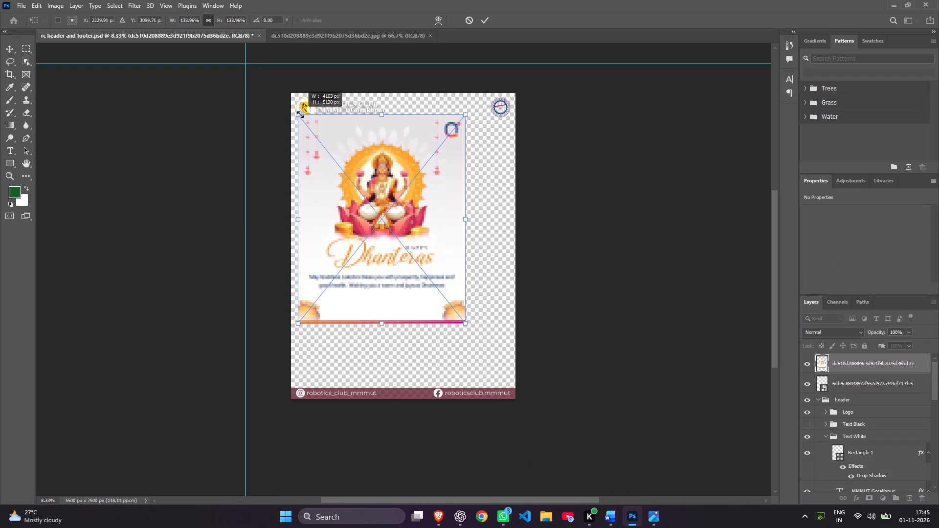
pyautogui.moveTo(300, 114); pyautogui.dragTo(294, 99)
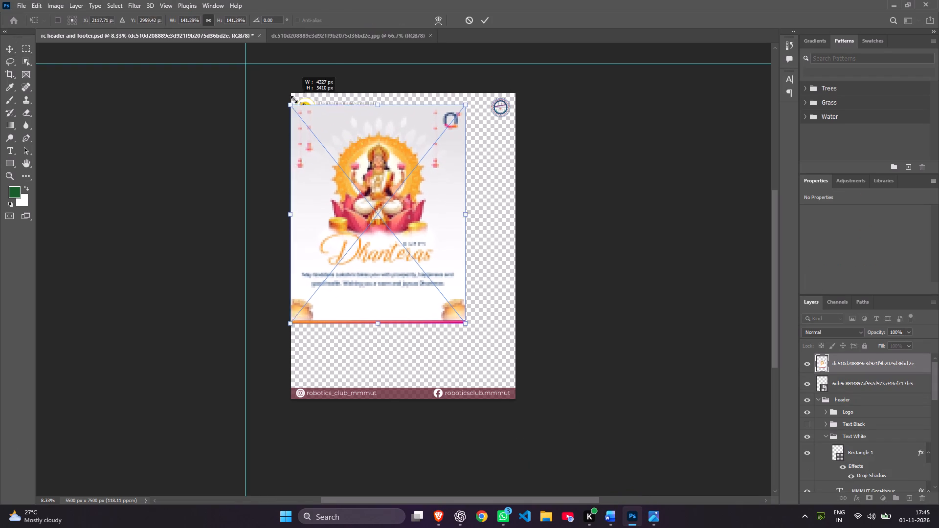
pyautogui.moveTo(294, 99); pyautogui.dragTo(298, 88)
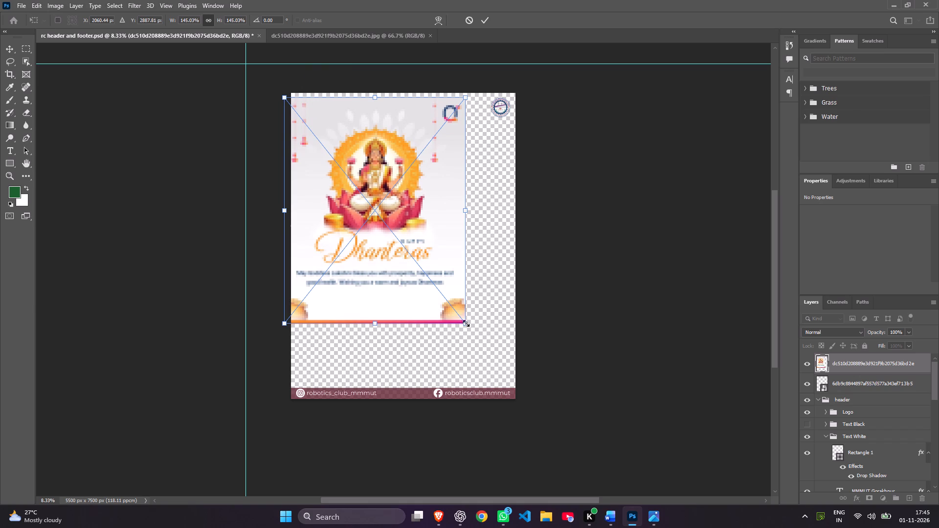
pyautogui.moveTo(464, 324); pyautogui.dragTo(493, 368)
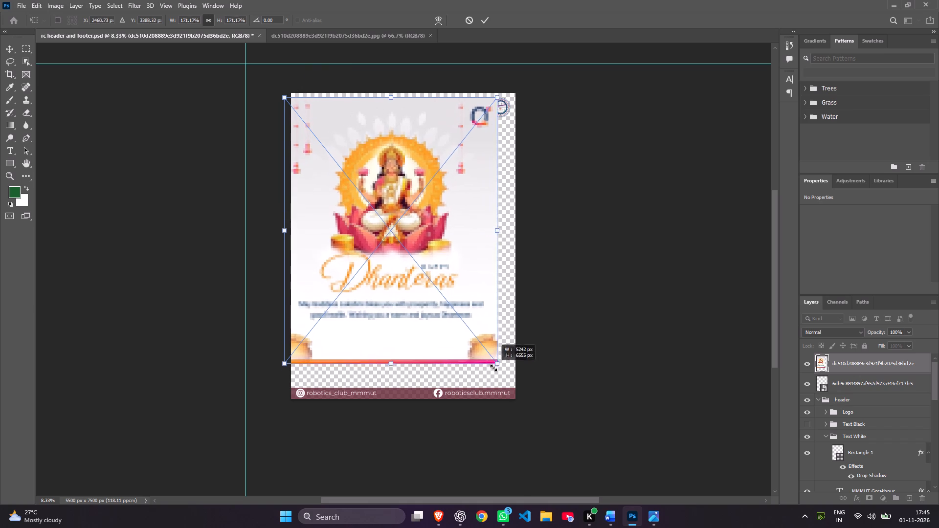
pyautogui.moveTo(493, 368); pyautogui.dragTo(510, 407)
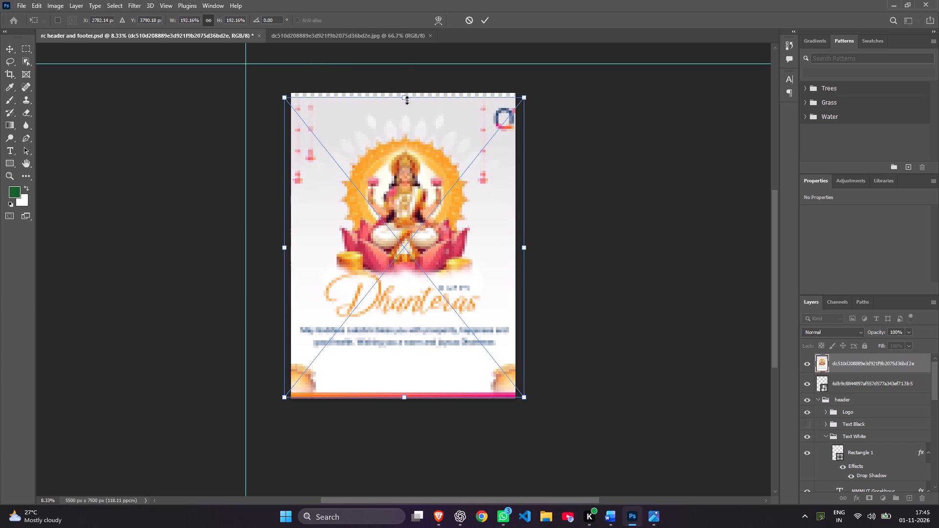
pyautogui.click(405, 97)
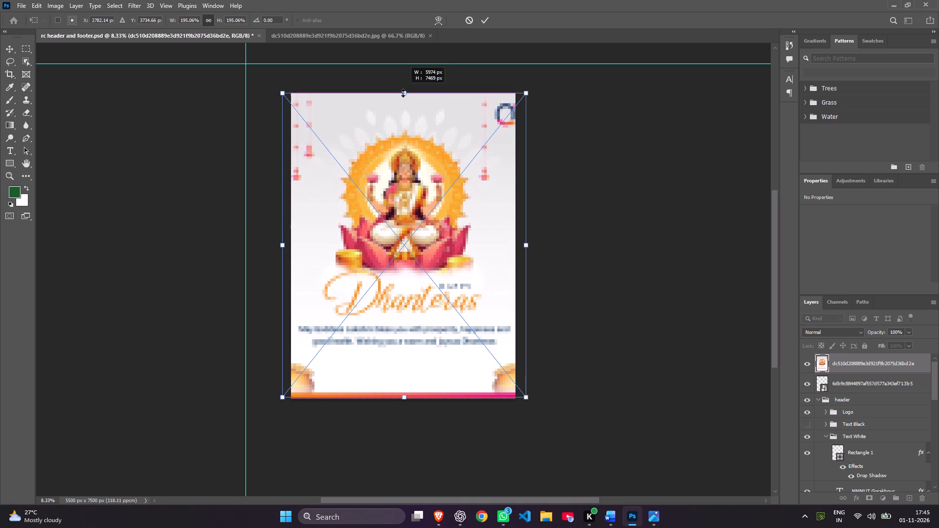
pyautogui.press('Return')
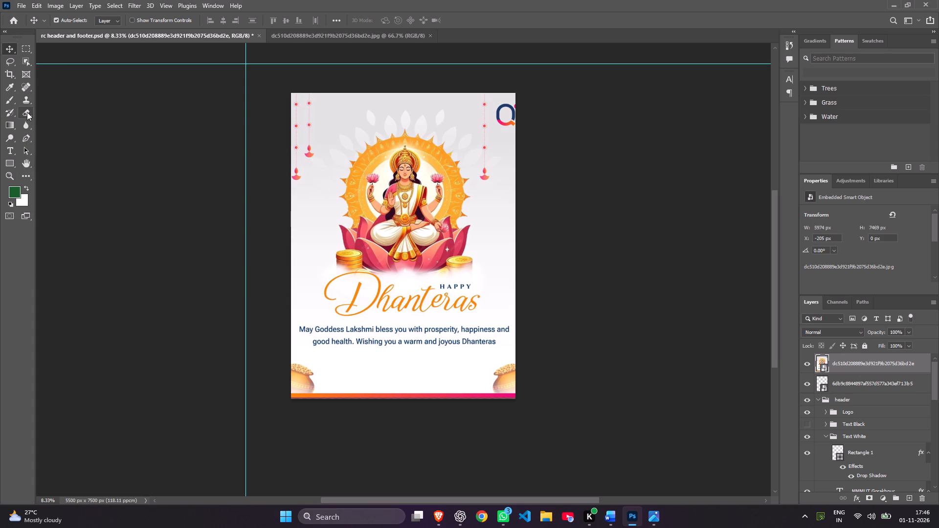
# Rasterize the greeting layer and erase parts of the Q-shaped logo in the artwork's upper-right corner with the 55 px Eraser.
pyautogui.click(27, 112)
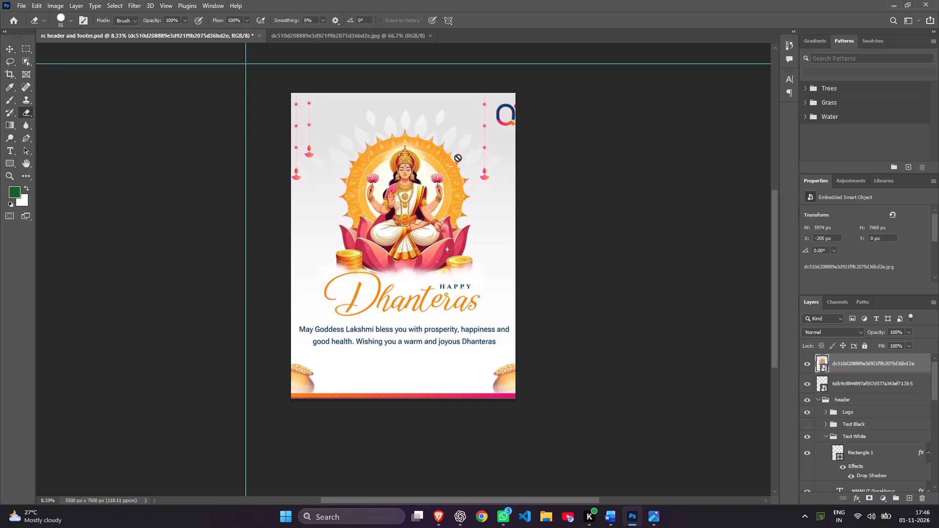
pyautogui.moveTo(503, 110); pyautogui.dragTo(501, 126)
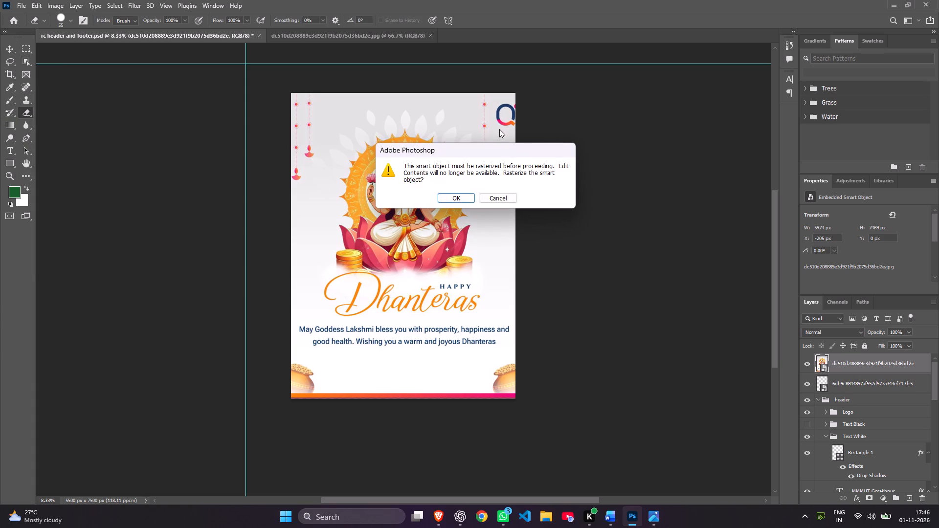
pyautogui.click(459, 197)
pyautogui.moveTo(501, 112); pyautogui.dragTo(502, 128)
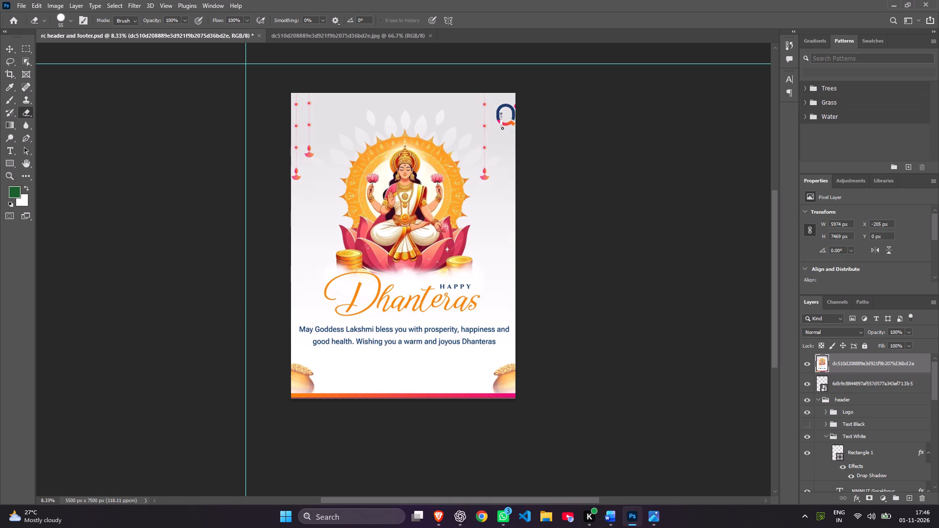
pyautogui.moveTo(502, 128); pyautogui.dragTo(504, 108)
pyautogui.moveTo(504, 108); pyautogui.dragTo(501, 106)
pyautogui.moveTo(501, 106); pyautogui.dragTo(507, 122)
pyautogui.moveTo(507, 122); pyautogui.dragTo(507, 113)
pyautogui.press('Return')
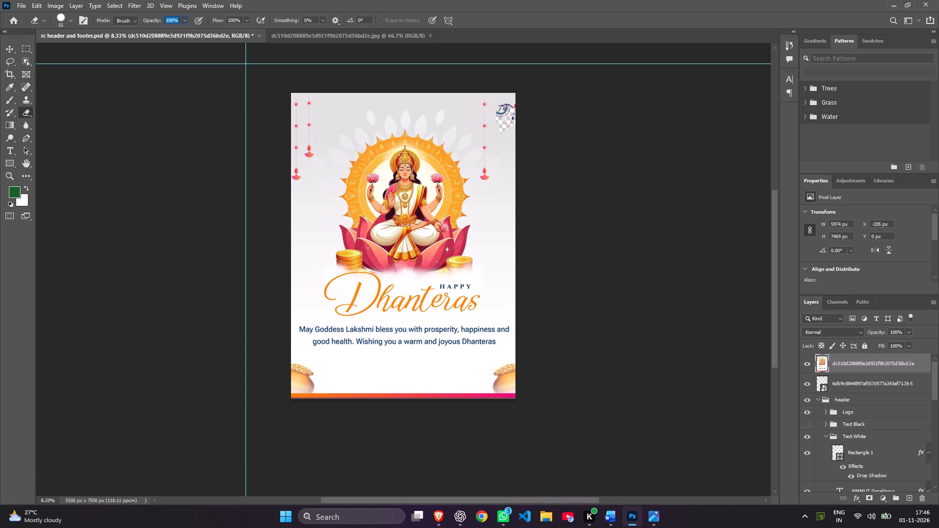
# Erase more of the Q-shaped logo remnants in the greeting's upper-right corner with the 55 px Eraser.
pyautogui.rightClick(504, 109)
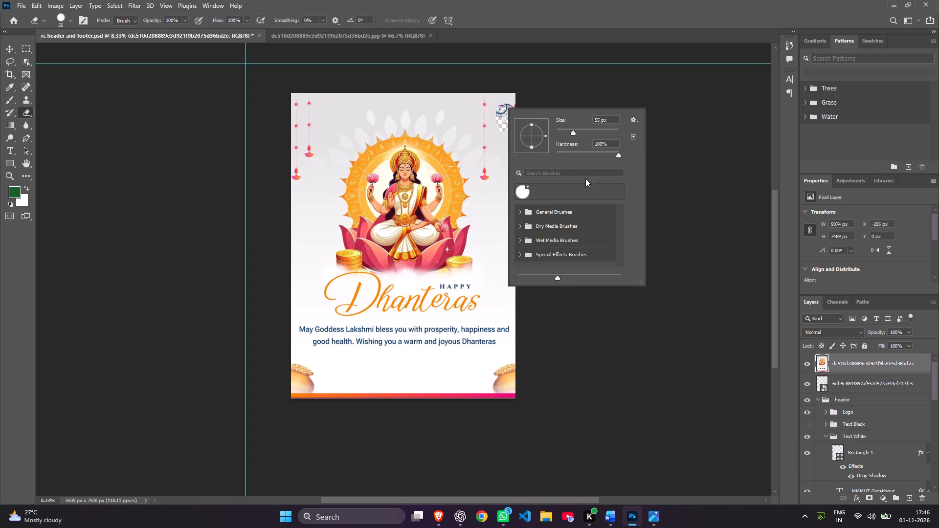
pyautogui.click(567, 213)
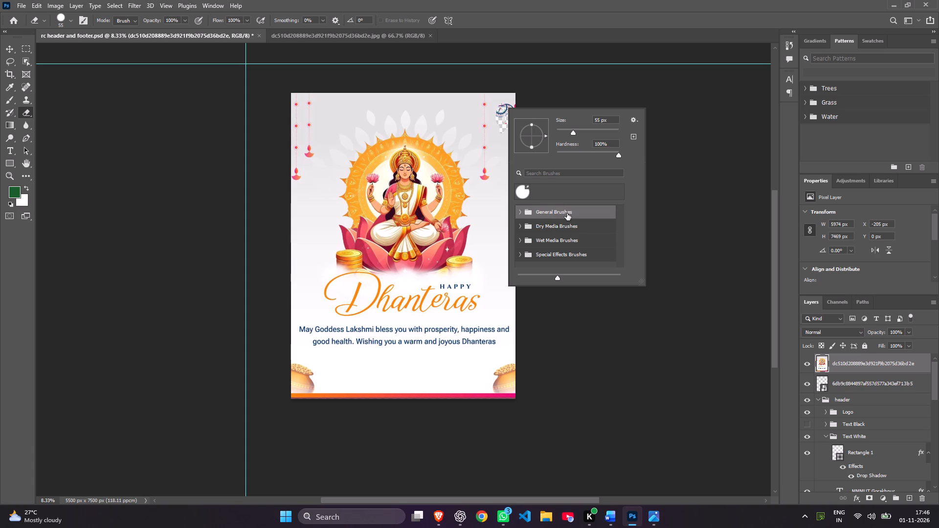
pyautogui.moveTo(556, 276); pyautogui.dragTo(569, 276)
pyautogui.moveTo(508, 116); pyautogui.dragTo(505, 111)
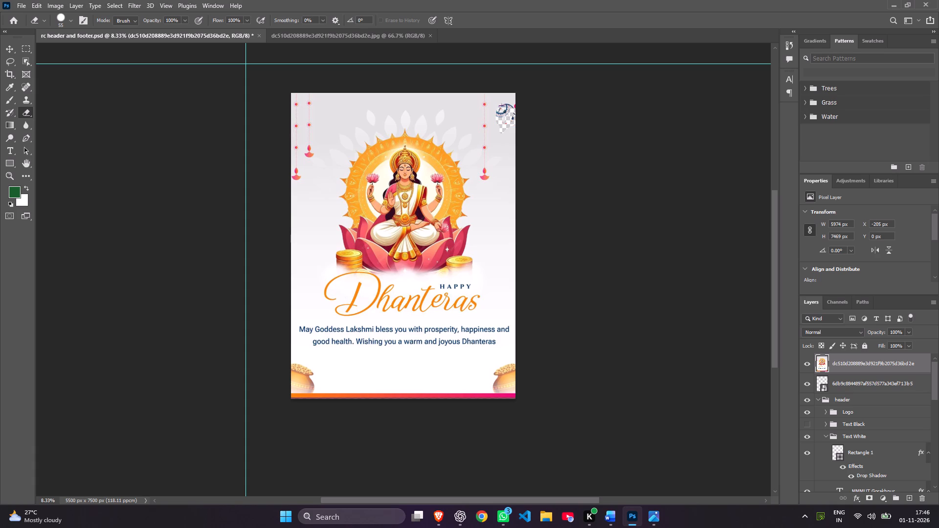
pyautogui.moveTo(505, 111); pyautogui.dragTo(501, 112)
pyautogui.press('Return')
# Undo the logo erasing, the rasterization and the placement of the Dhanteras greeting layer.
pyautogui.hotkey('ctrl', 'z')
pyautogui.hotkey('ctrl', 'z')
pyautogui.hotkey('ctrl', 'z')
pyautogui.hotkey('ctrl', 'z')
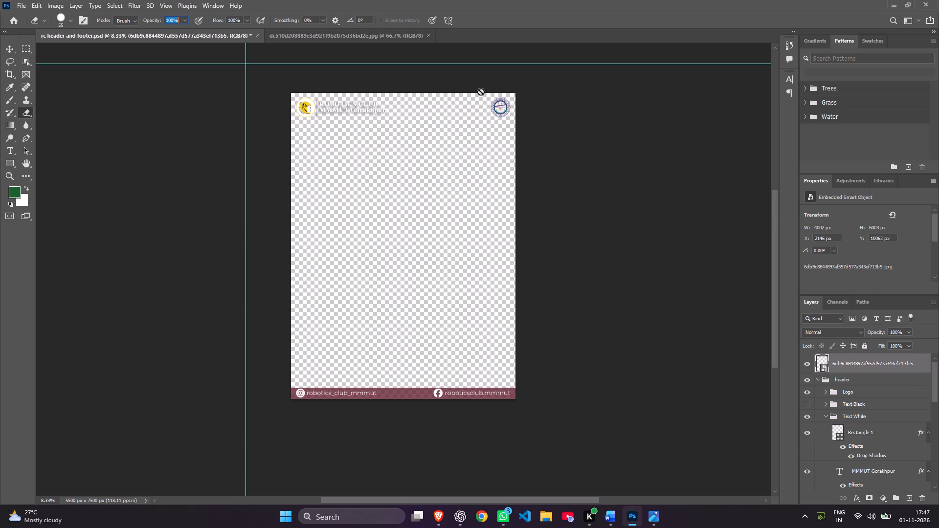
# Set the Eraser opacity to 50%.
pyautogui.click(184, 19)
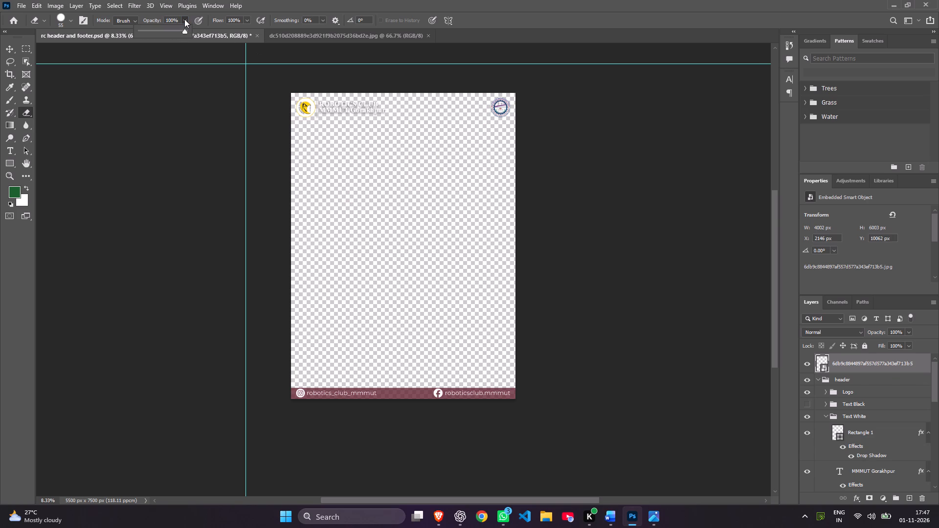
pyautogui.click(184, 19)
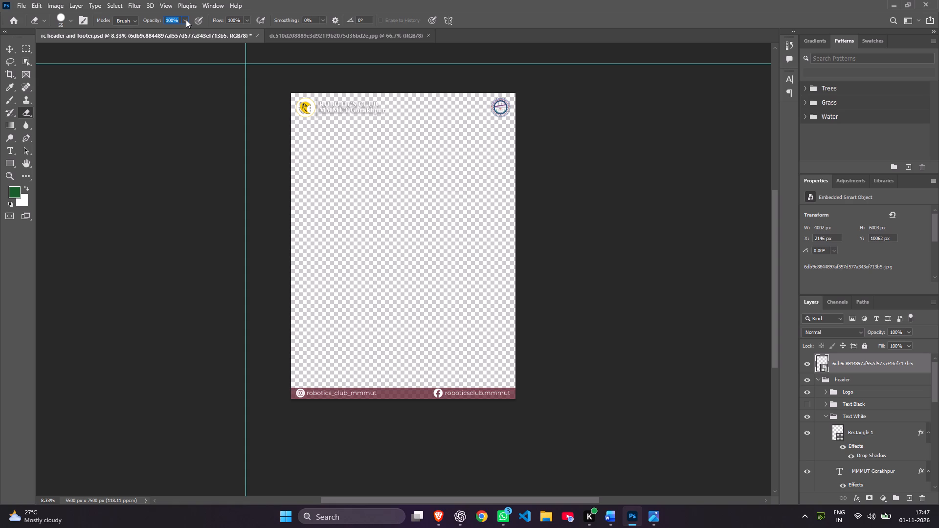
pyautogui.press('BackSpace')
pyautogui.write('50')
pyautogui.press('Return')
# Place dc510d208889e3d921f9b2075d36bd2e.jpg from the browser's recent downloads into the rc header and footer.psd poster in Photoshop.
pyautogui.click(436, 519)
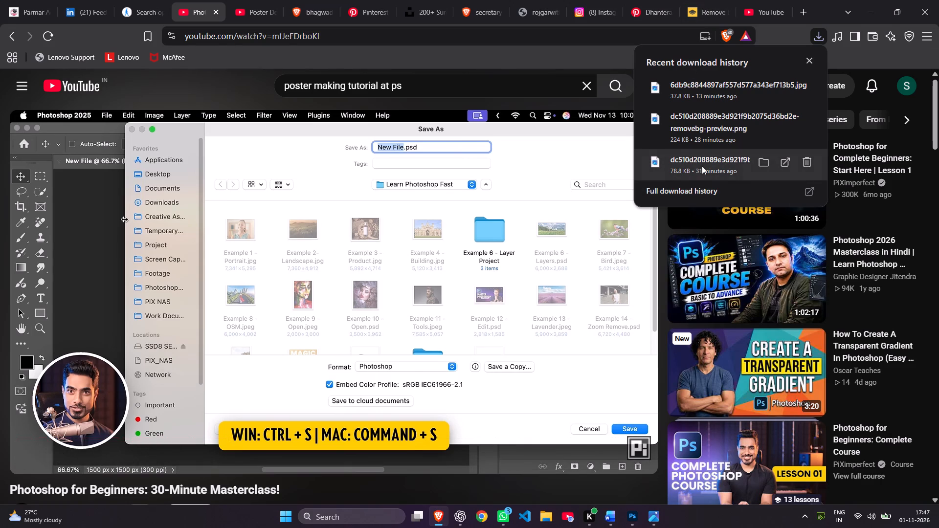
pyautogui.moveTo(702, 166); pyautogui.dragTo(633, 523)
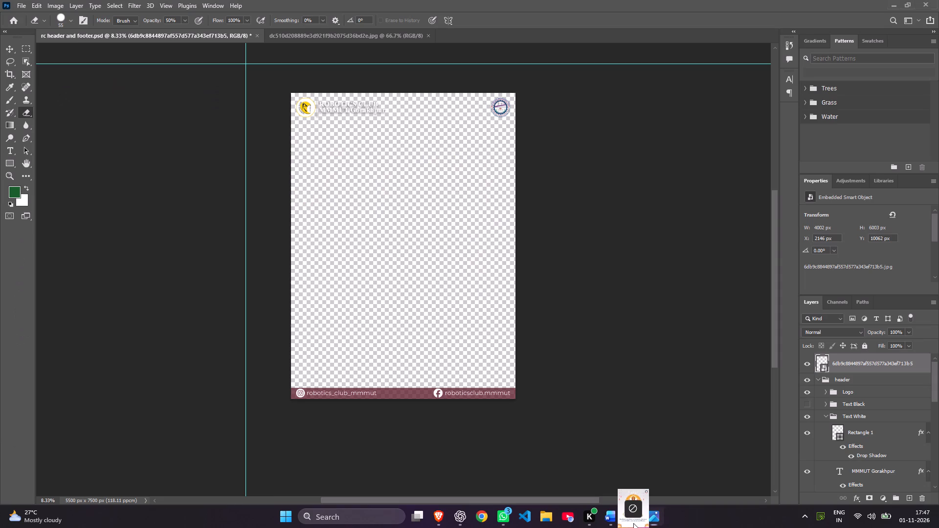
pyautogui.moveTo(633, 523); pyautogui.dragTo(389, 217)
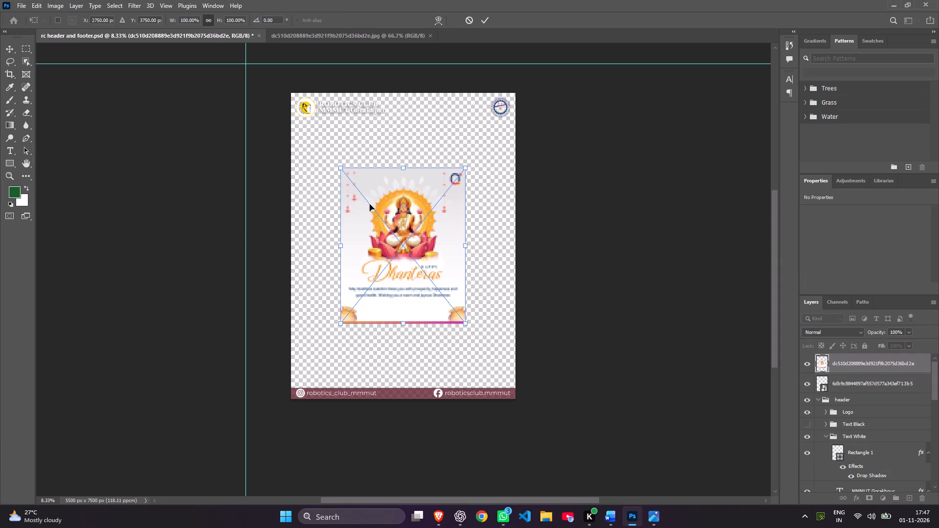
# Scale the placed greeting proportionally to about 196%, roughly 6015 × 7520 px, so it covers the whole canvas, and commit it.
pyautogui.moveTo(340, 167); pyautogui.dragTo(313, 113)
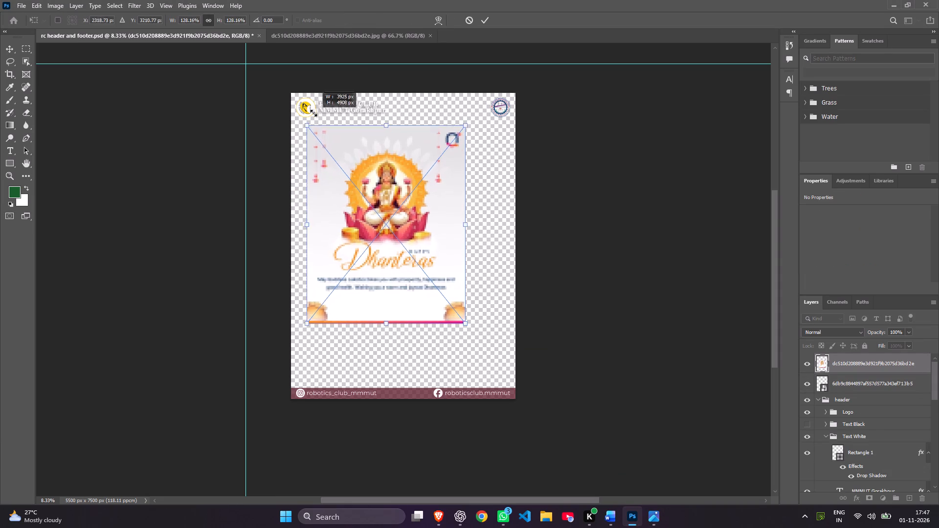
pyautogui.moveTo(313, 113); pyautogui.dragTo(330, 62)
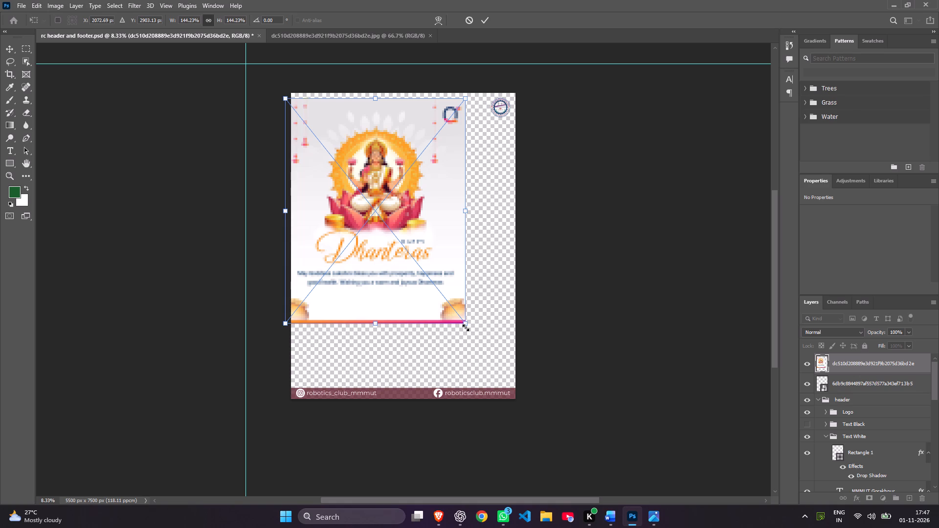
pyautogui.moveTo(466, 323); pyautogui.dragTo(522, 390)
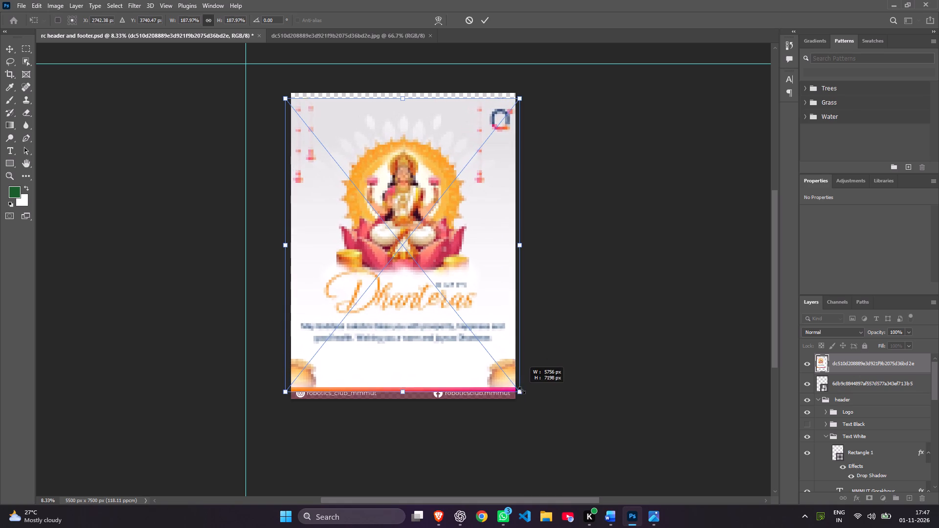
pyautogui.moveTo(522, 390); pyautogui.dragTo(522, 402)
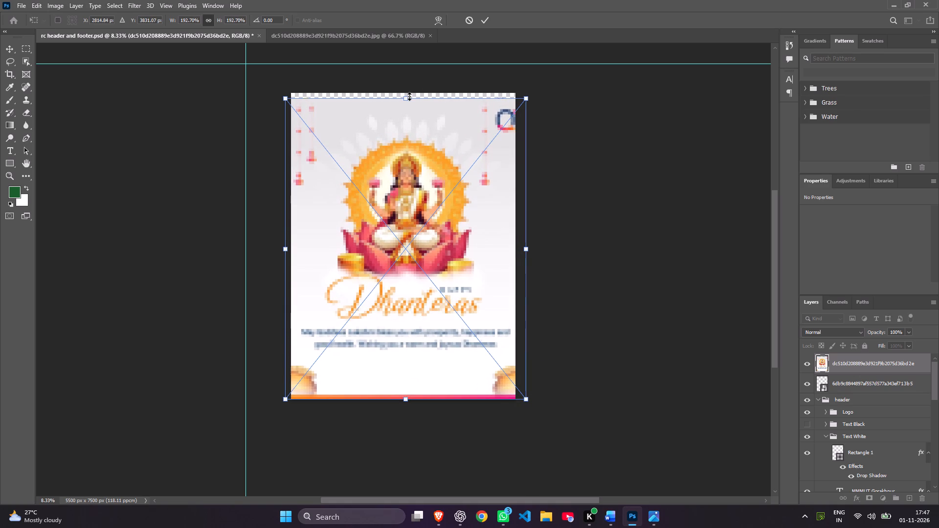
pyautogui.moveTo(406, 100); pyautogui.dragTo(407, 94)
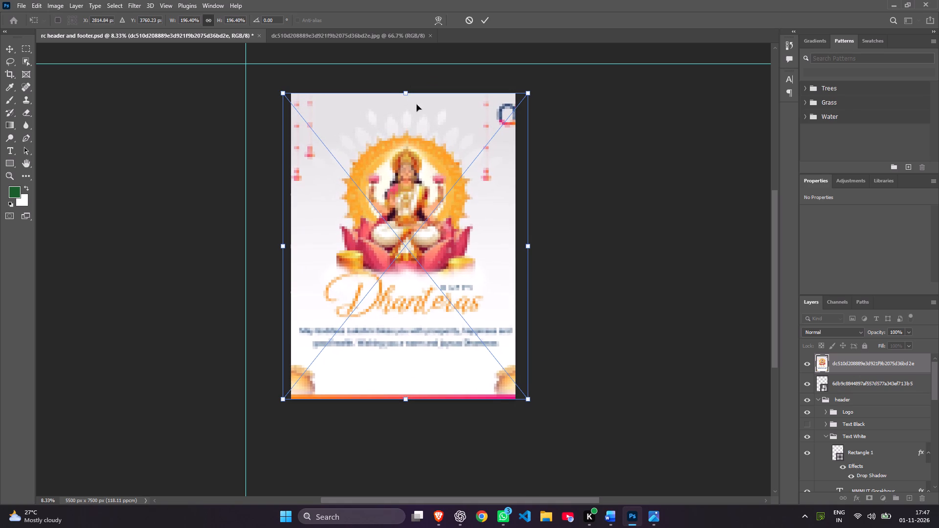
pyautogui.press('Return')
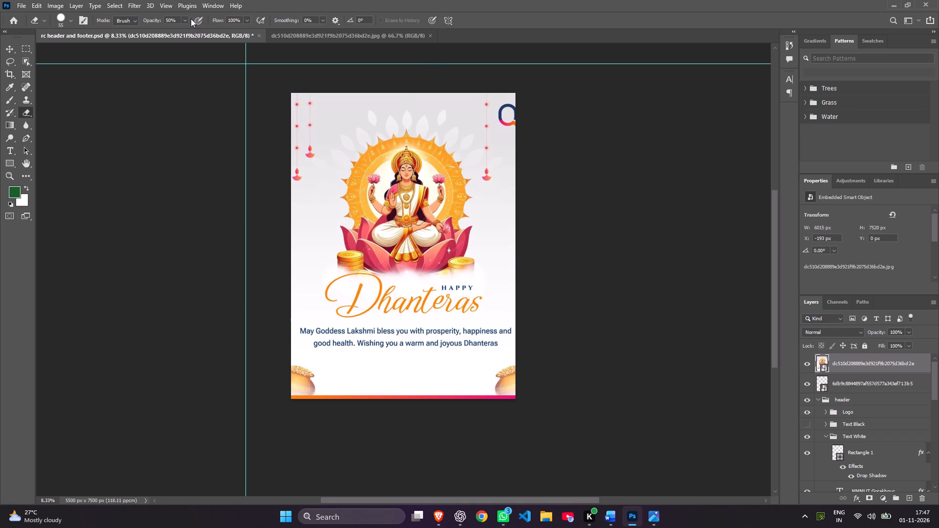
# Set the Eraser opacity to 10%.
pyautogui.click(177, 16)
pyautogui.click(176, 19)
pyautogui.press('BackSpace')
pyautogui.press('BackSpace')
pyautogui.press('BackSpace')
pyautogui.write('10')
pyautogui.press('Return')
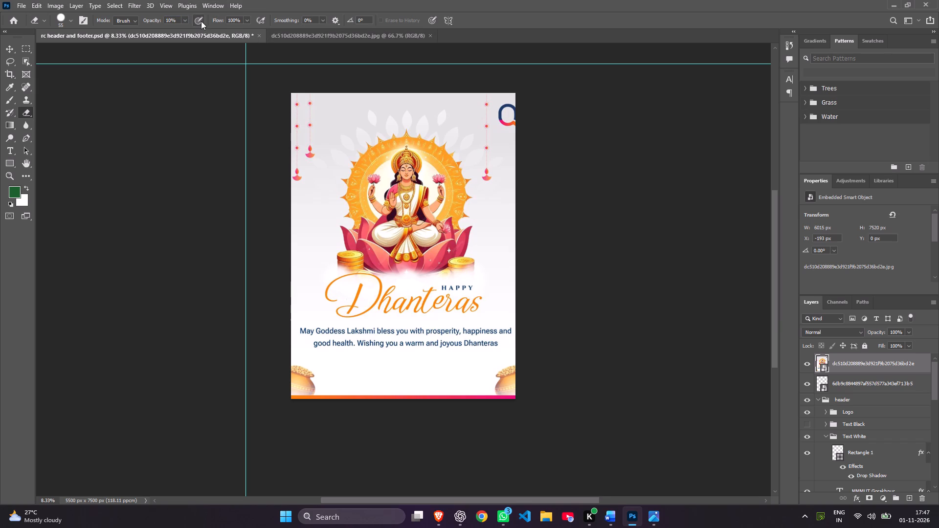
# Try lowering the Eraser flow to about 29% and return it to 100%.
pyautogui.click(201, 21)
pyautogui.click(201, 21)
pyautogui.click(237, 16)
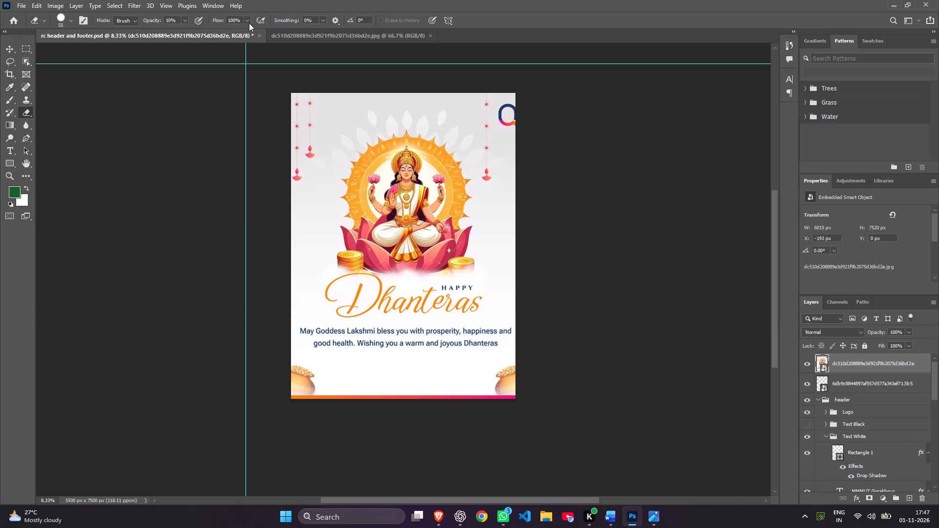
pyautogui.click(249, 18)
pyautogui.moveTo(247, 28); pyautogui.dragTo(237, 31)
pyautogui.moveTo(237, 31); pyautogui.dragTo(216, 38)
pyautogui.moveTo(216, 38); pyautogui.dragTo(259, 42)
# Rasterize the placed greeting's smart object layer so it can be erased.
pyautogui.click(189, 109)
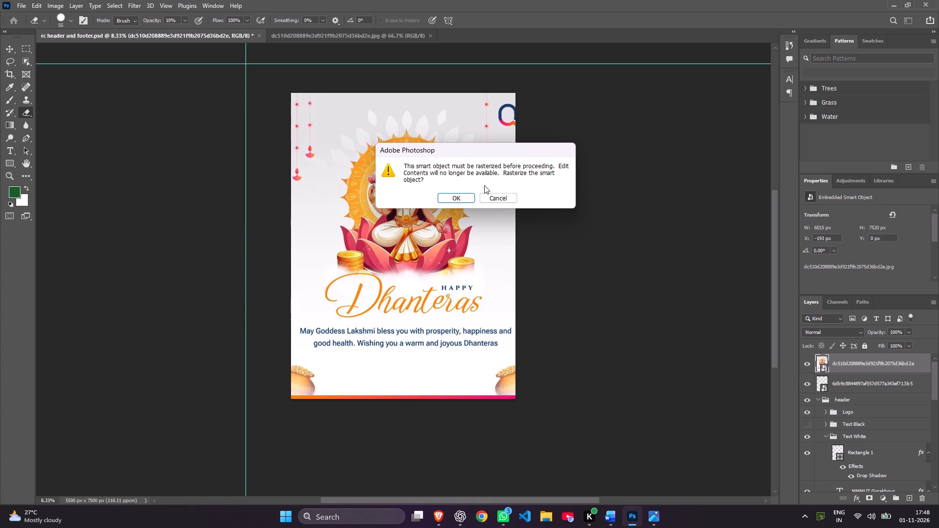
pyautogui.click(451, 197)
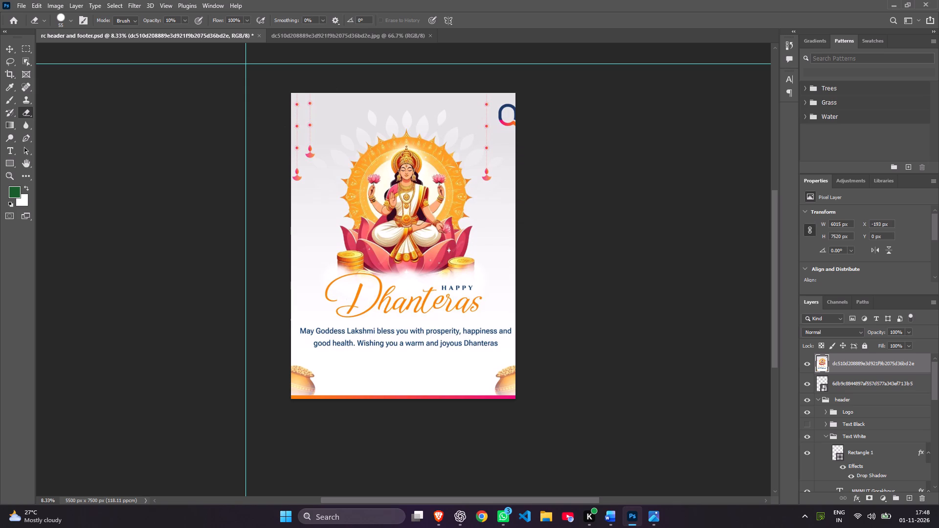
pyautogui.press('Print')
pyautogui.moveTo(258, 73); pyautogui.dragTo(262, 84)
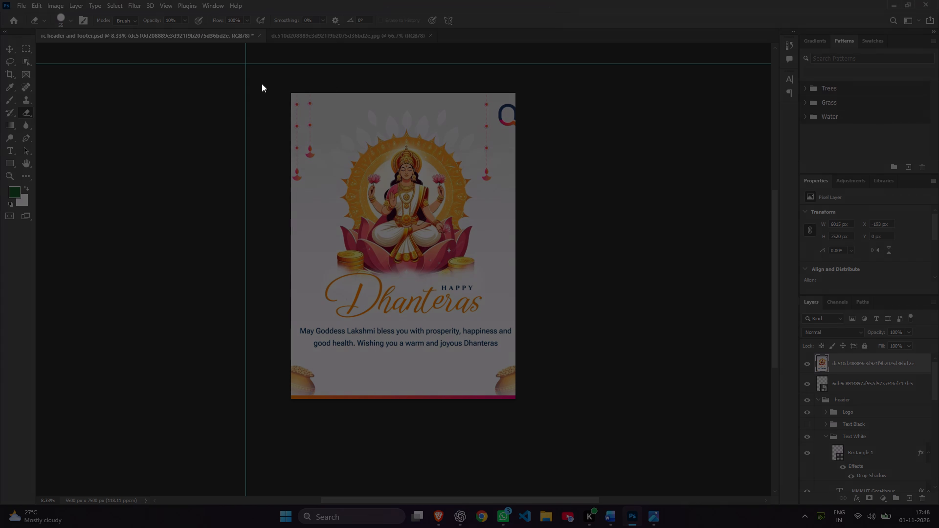
pyautogui.moveTo(262, 84); pyautogui.dragTo(571, 440)
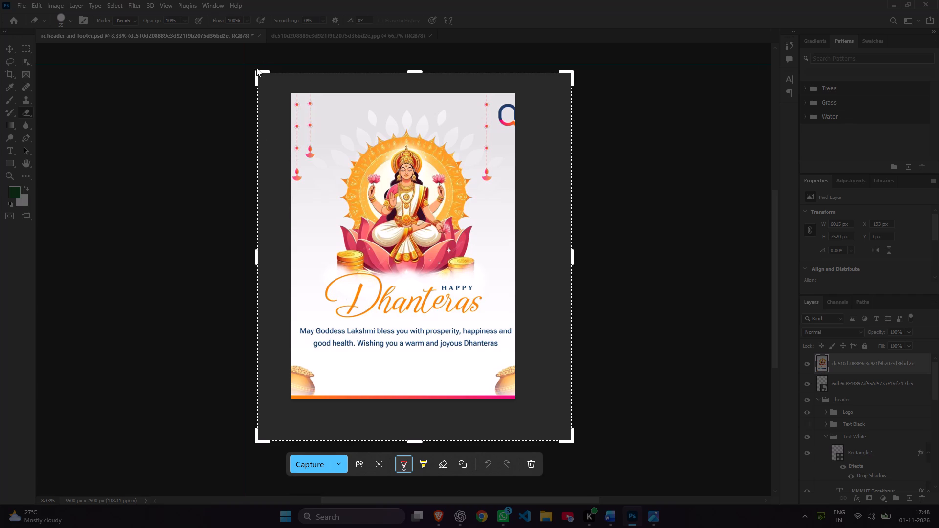
pyautogui.moveTo(255, 69); pyautogui.dragTo(128, 16)
pyautogui.moveTo(259, 76); pyautogui.dragTo(248, 66)
pyautogui.moveTo(255, 72); pyautogui.dragTo(0, 0)
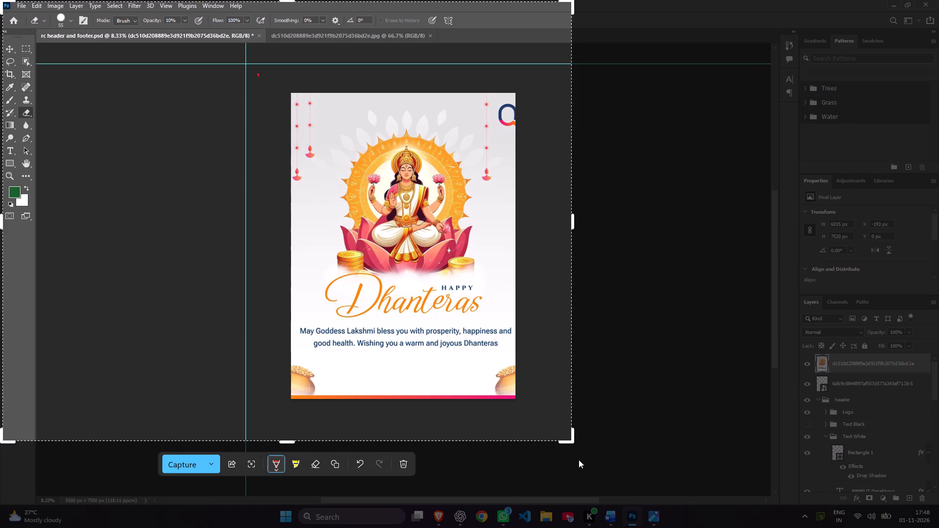
pyautogui.click(570, 437)
pyautogui.moveTo(574, 440); pyautogui.dragTo(585, 452)
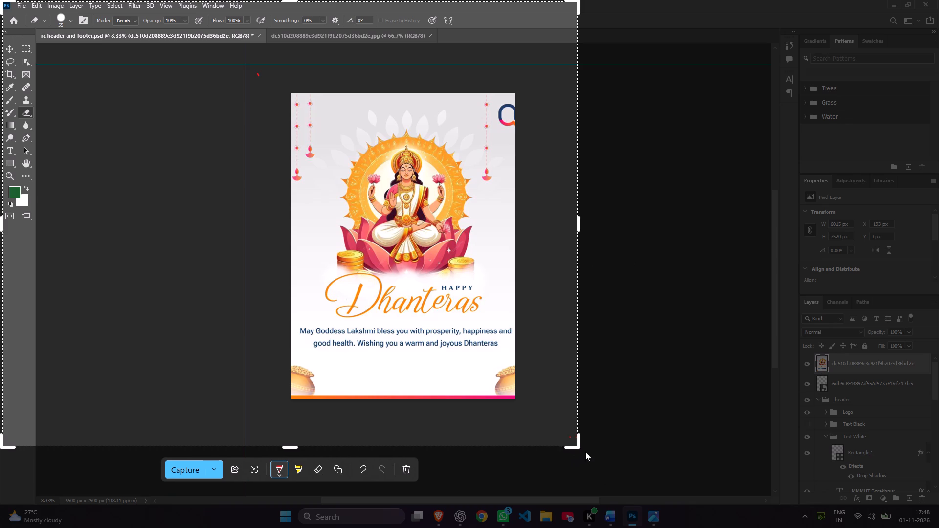
pyautogui.moveTo(585, 452); pyautogui.dragTo(932, 510)
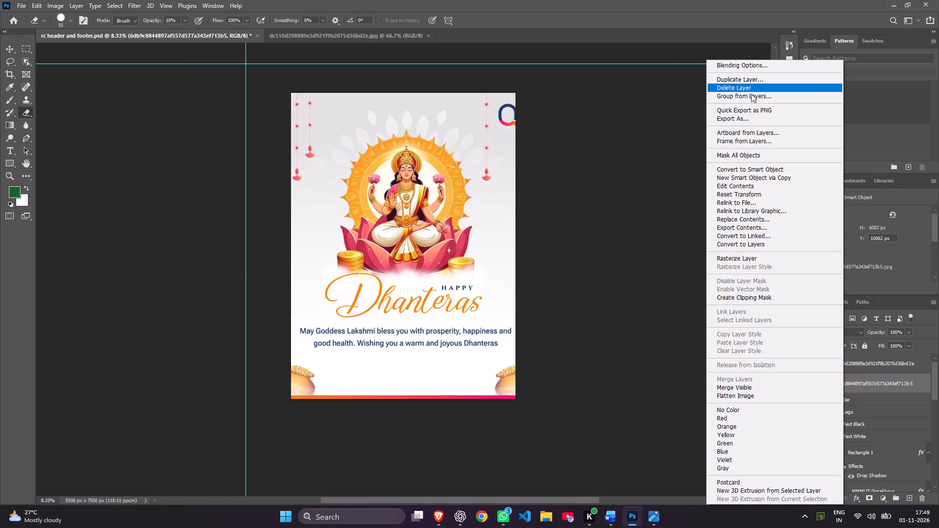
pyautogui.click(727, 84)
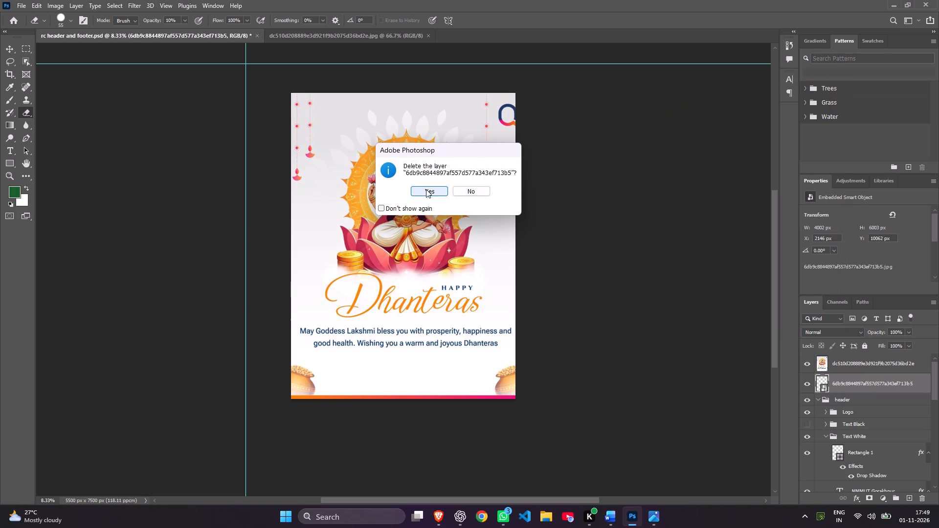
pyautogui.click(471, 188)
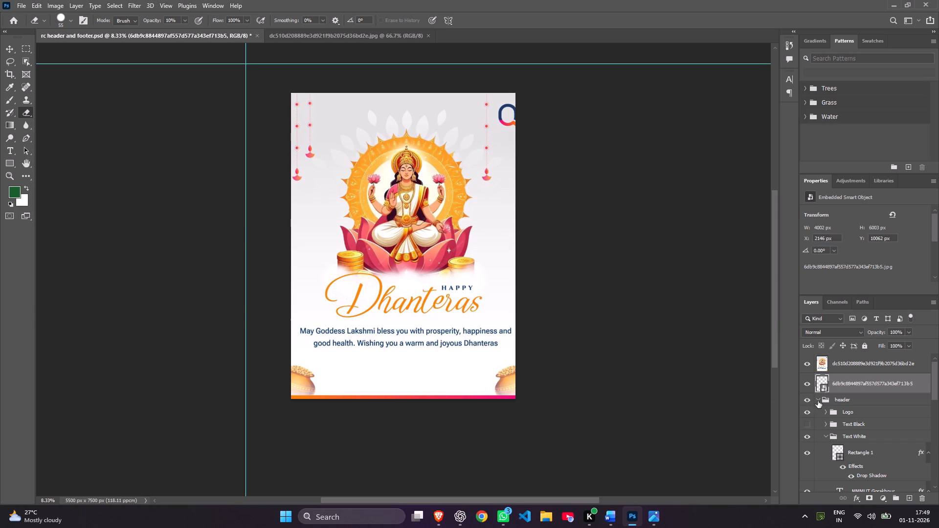
# Move the Logo group out of the header group to the top of the layer stack, above the Dhanteras greeting layer.
pyautogui.moveTo(855, 412); pyautogui.dragTo(854, 409)
pyautogui.moveTo(854, 409); pyautogui.dragTo(847, 384)
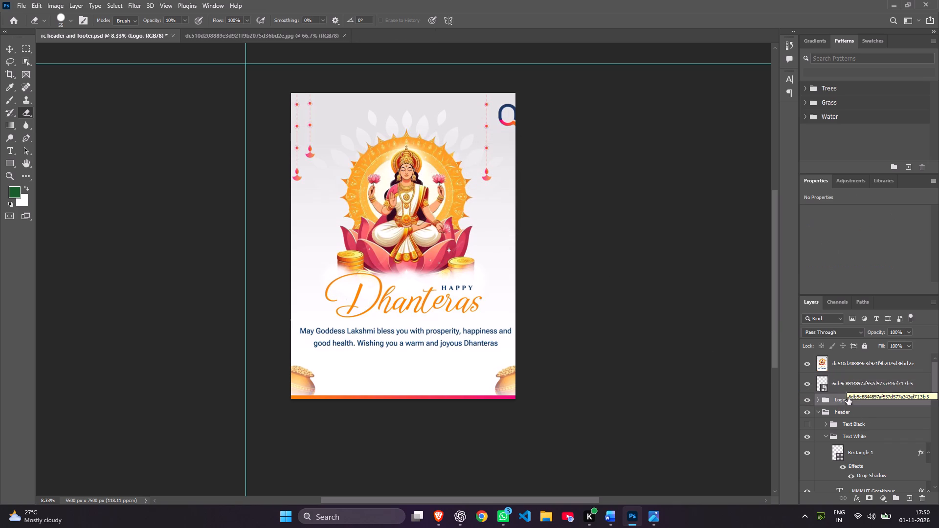
pyautogui.moveTo(846, 400); pyautogui.dragTo(837, 380)
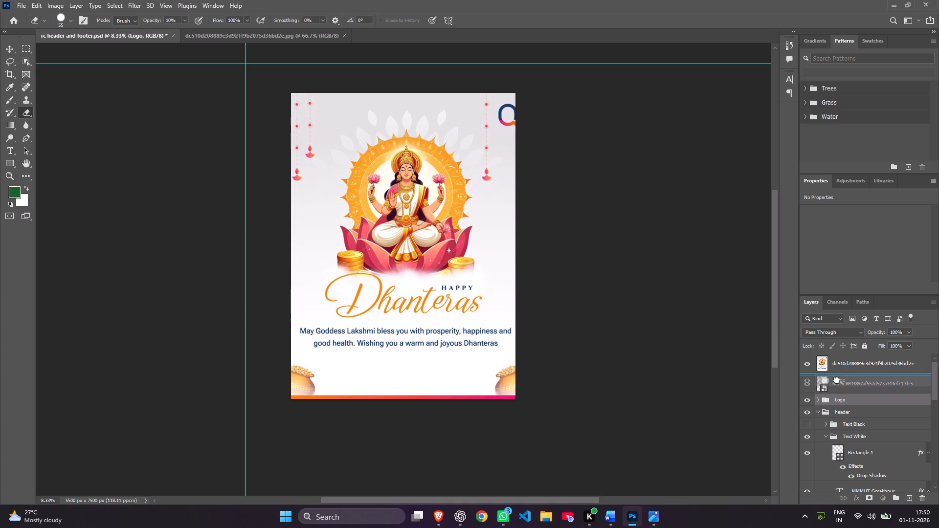
pyautogui.moveTo(837, 380); pyautogui.dragTo(832, 360)
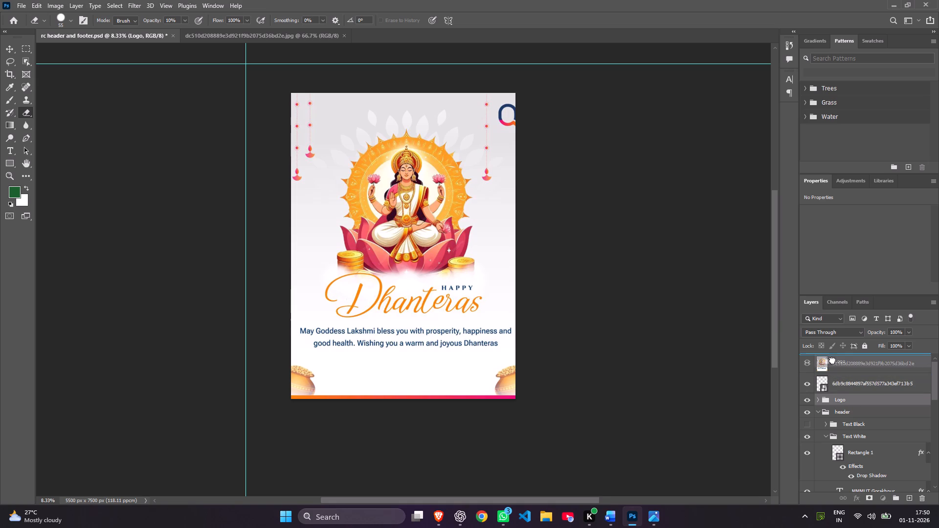
pyautogui.moveTo(832, 360); pyautogui.dragTo(832, 362)
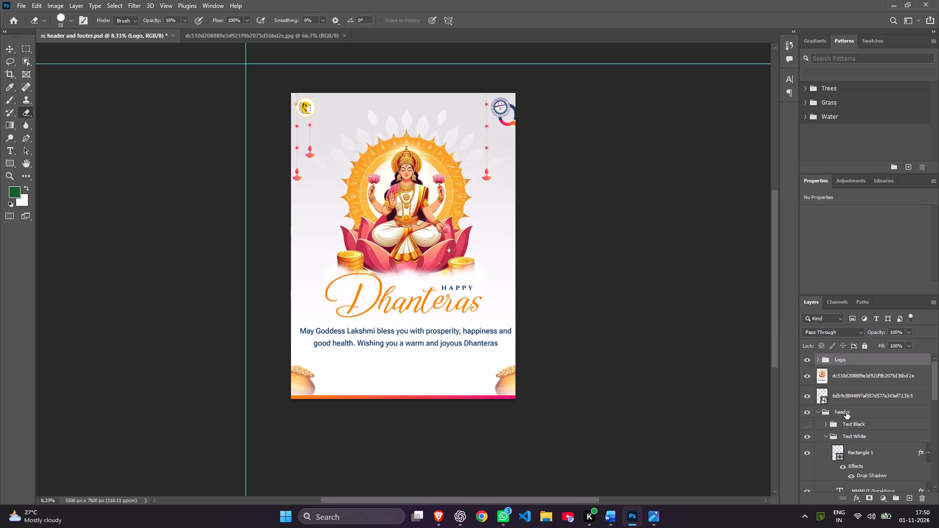
# Move the header group above the Dhanteras greeting layer, directly below the Logo group.
pyautogui.scroll(-3, 853, 432)
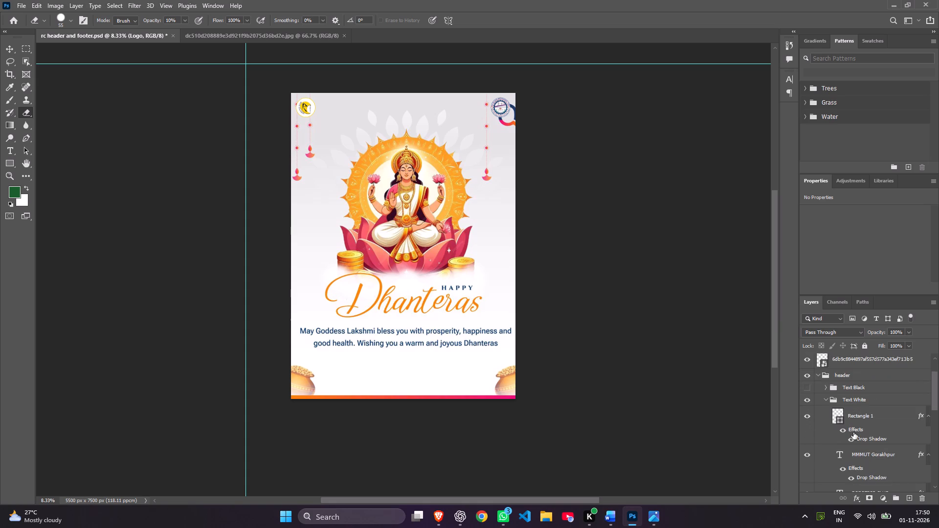
pyautogui.scroll(-1, 853, 432)
pyautogui.scroll(5, 853, 432)
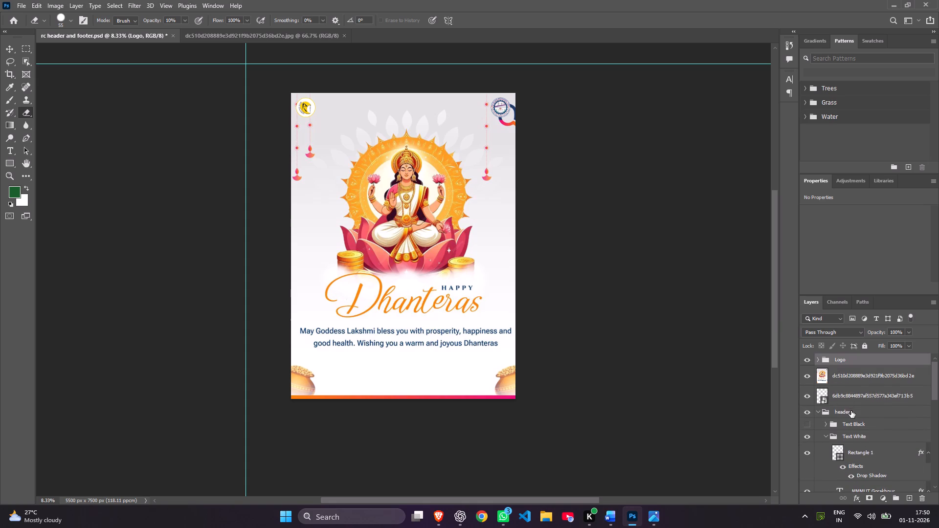
pyautogui.moveTo(851, 411); pyautogui.dragTo(848, 376)
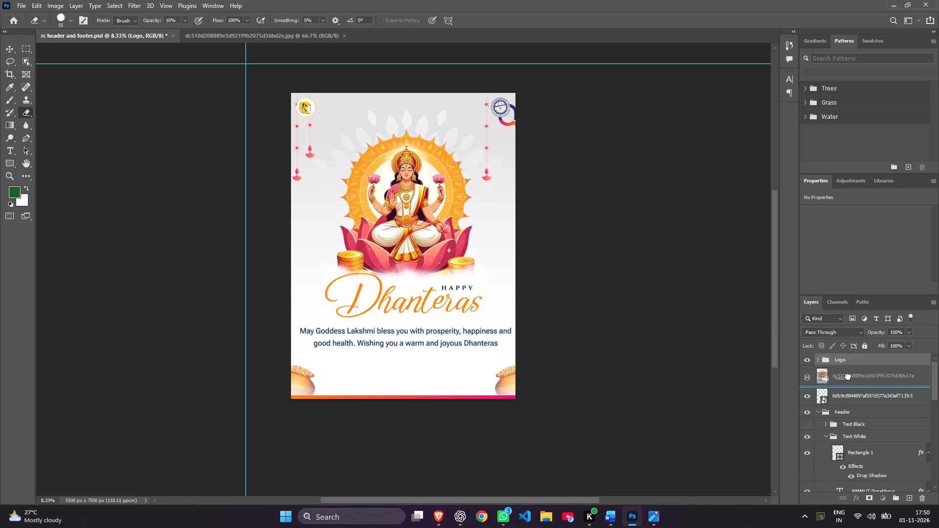
pyautogui.moveTo(848, 376); pyautogui.dragTo(847, 373)
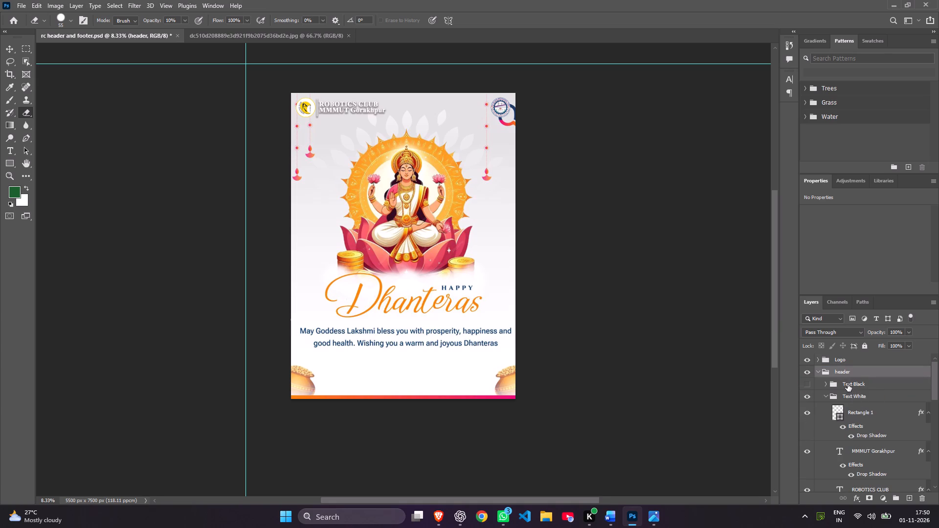
# Nest the Text White group inside the Text Black group within the header group.
pyautogui.moveTo(848, 397); pyautogui.dragTo(845, 382)
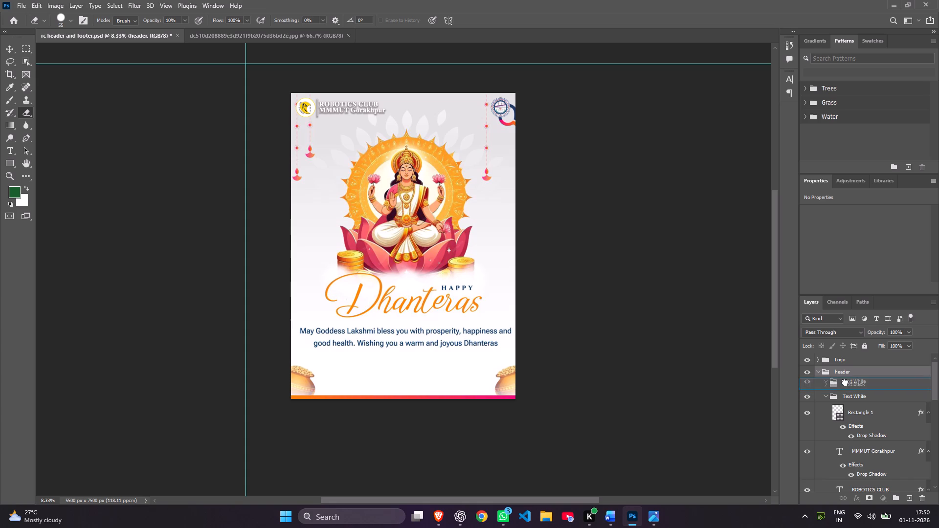
pyautogui.moveTo(845, 382); pyautogui.dragTo(845, 384)
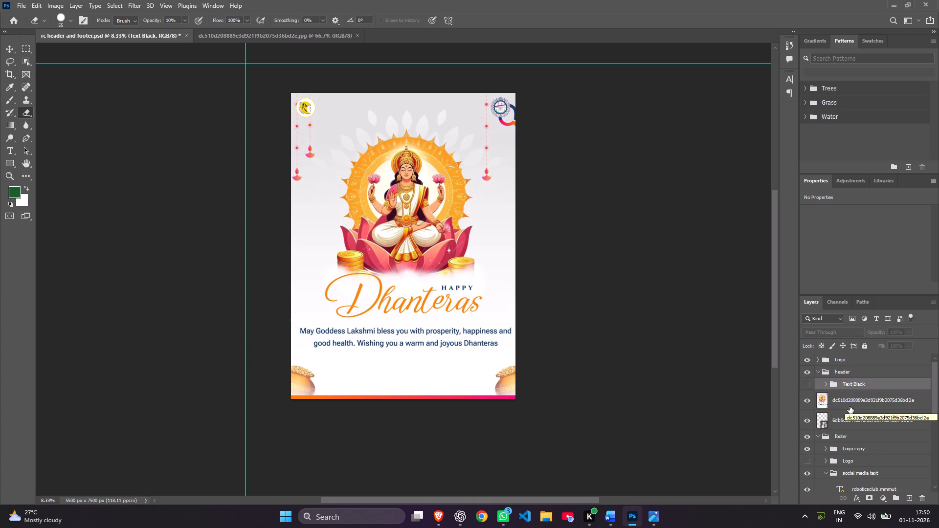
# Move the Text Black group out of the header group to the top of the footer group.
pyautogui.moveTo(847, 385); pyautogui.dragTo(849, 439)
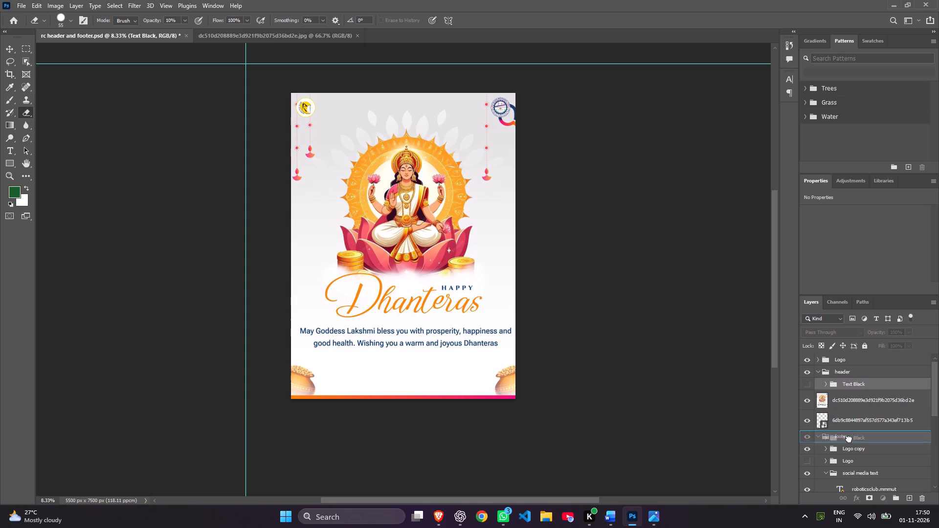
pyautogui.moveTo(849, 439); pyautogui.dragTo(850, 442)
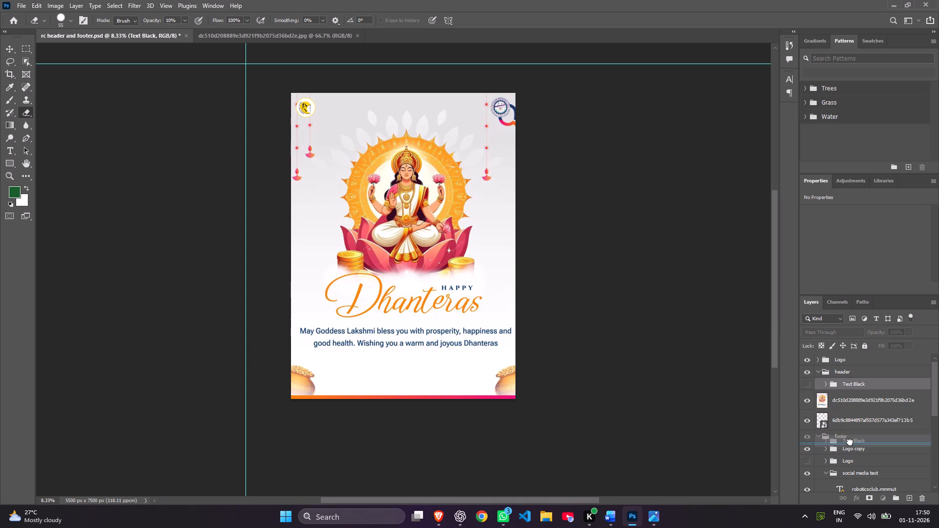
pyautogui.moveTo(850, 442); pyautogui.dragTo(850, 440)
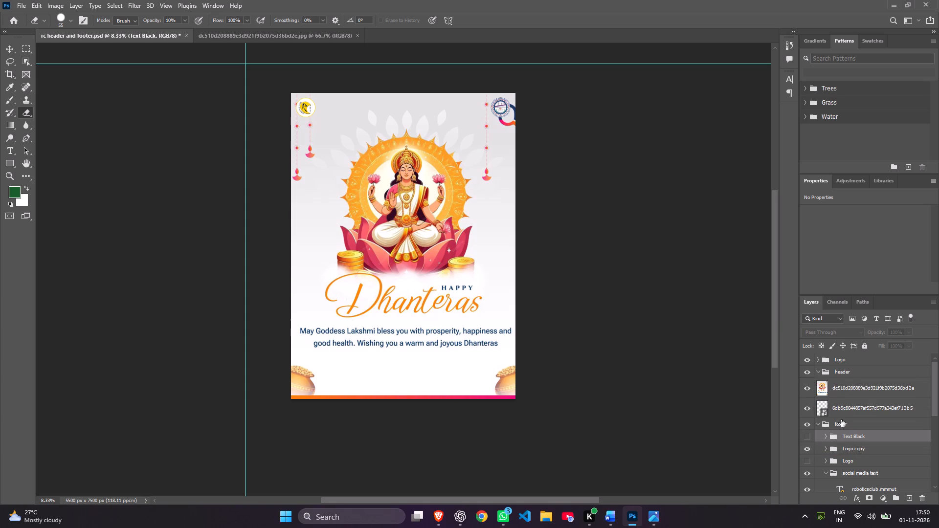
# Move the footer group above the Dhanteras greeting layer, directly below the header group.
pyautogui.moveTo(841, 419); pyautogui.dragTo(841, 384)
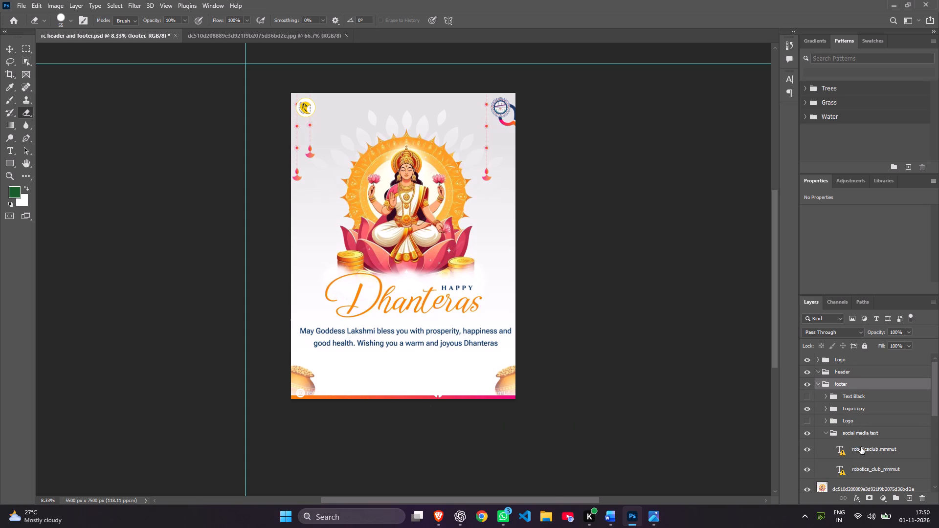
# Nest the social media text group inside the Text Black group within the footer group.
pyautogui.moveTo(853, 433); pyautogui.dragTo(852, 416)
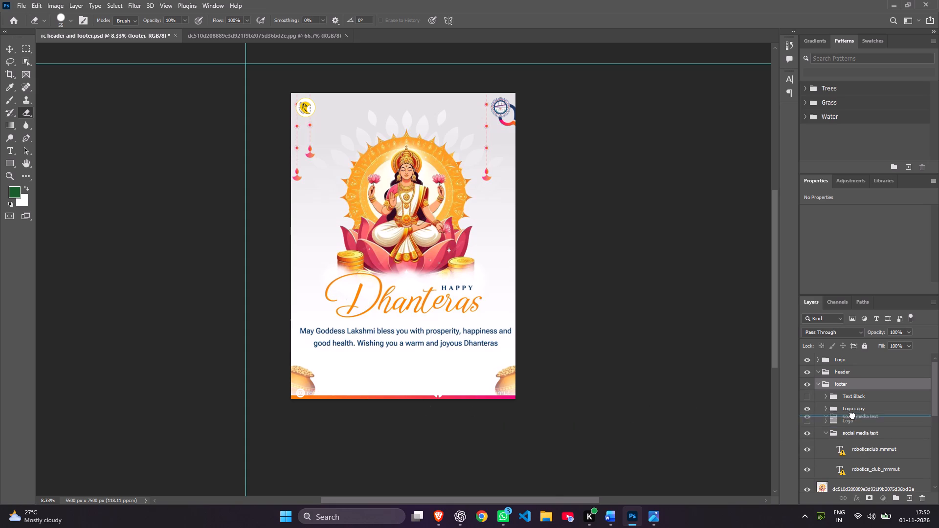
pyautogui.moveTo(852, 416); pyautogui.dragTo(850, 396)
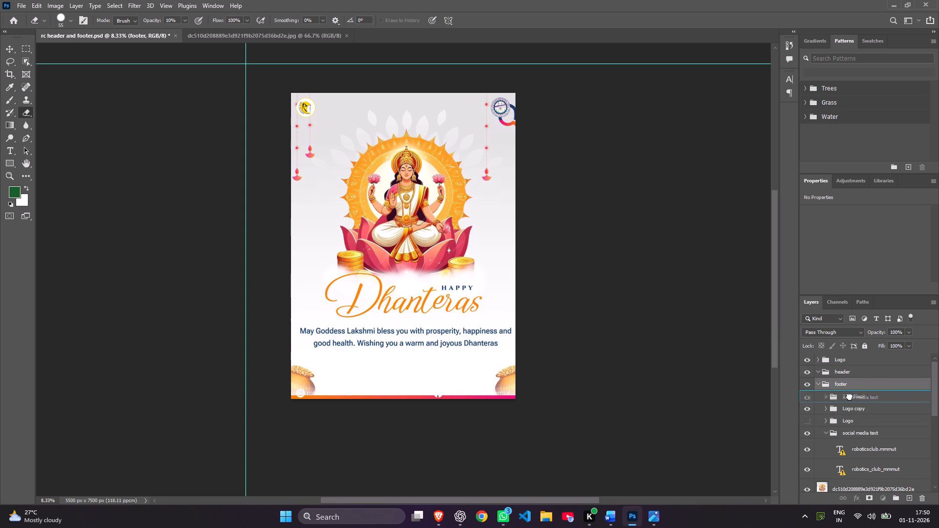
pyautogui.moveTo(850, 396); pyautogui.dragTo(850, 398)
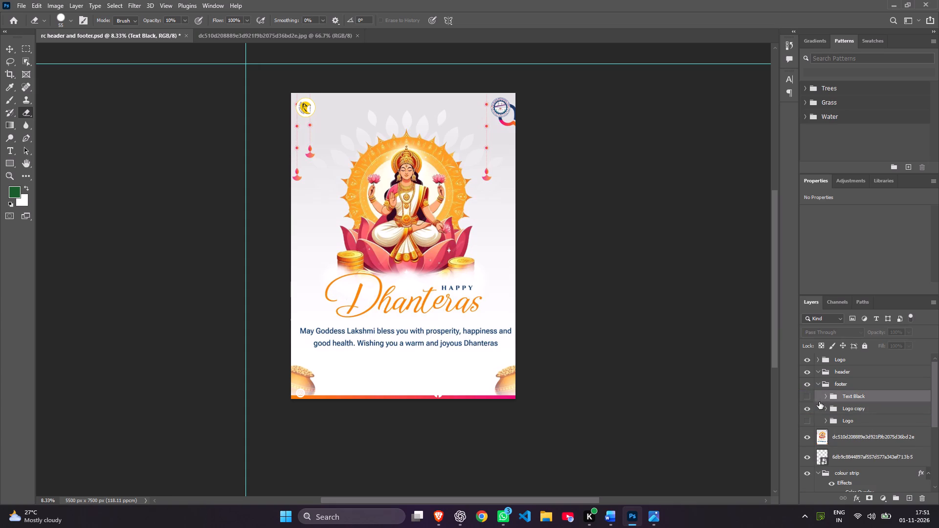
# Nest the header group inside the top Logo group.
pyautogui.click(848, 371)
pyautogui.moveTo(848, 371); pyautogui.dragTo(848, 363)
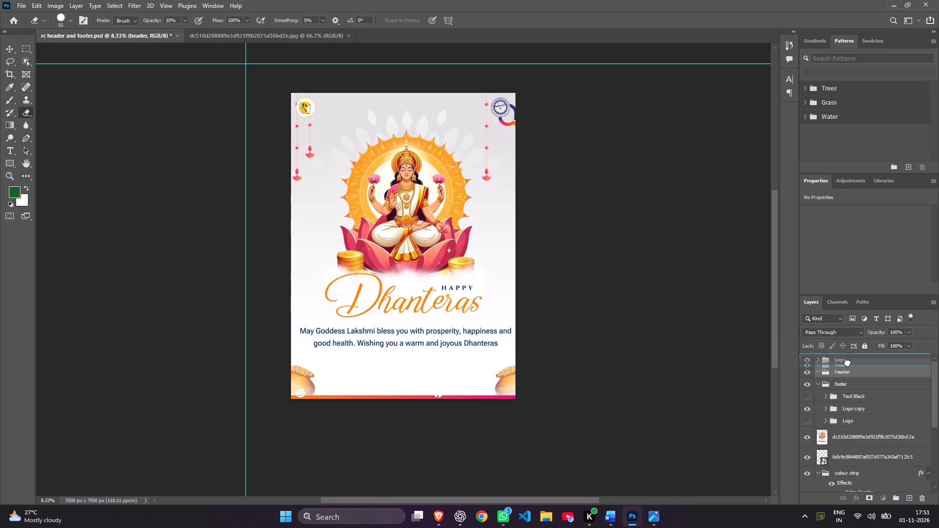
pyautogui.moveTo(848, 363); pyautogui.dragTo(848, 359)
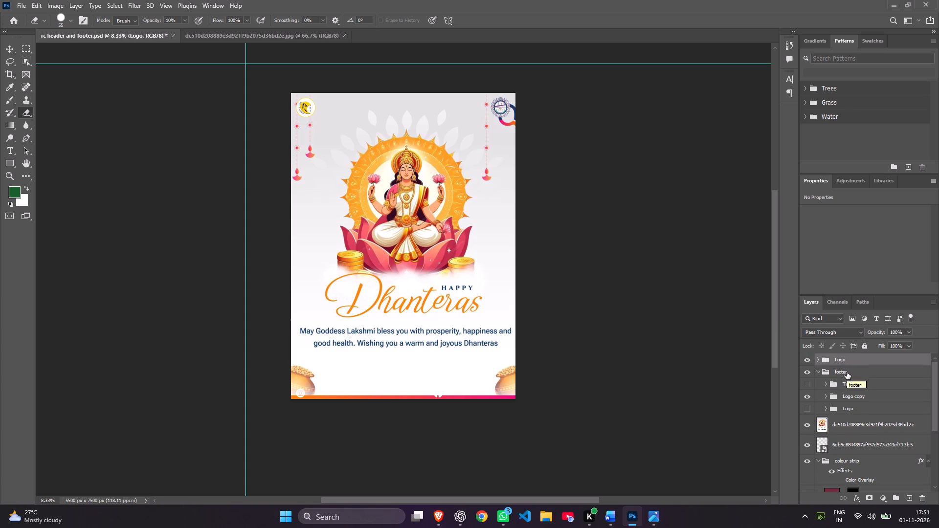
# Undo the recent moves of the header, social media text, footer, Text Black and Text White groups.
pyautogui.hotkey('ctrl', 'z')
pyautogui.hotkey('ctrl', 'z')
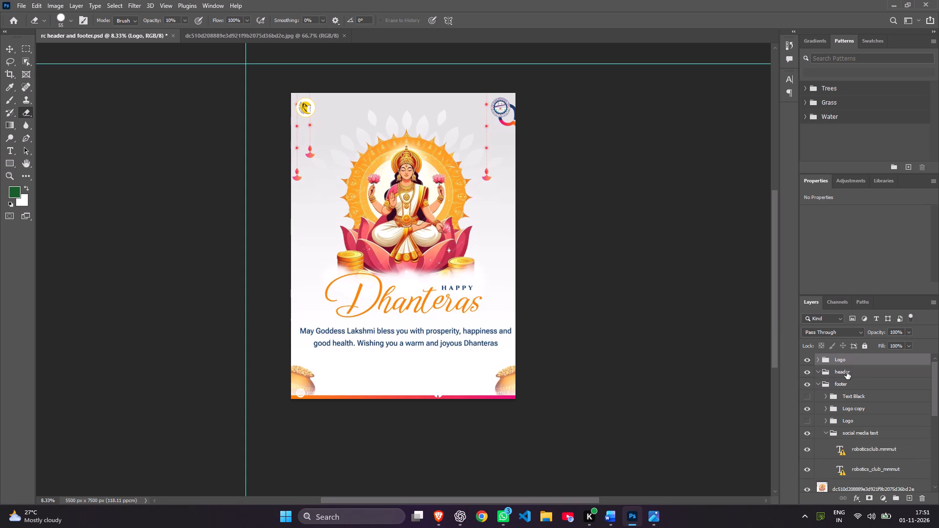
pyautogui.hotkey('ctrl', 'z')
pyautogui.hotkey('ctrl', 'z')
pyautogui.hotkey('ctrl', 'z')
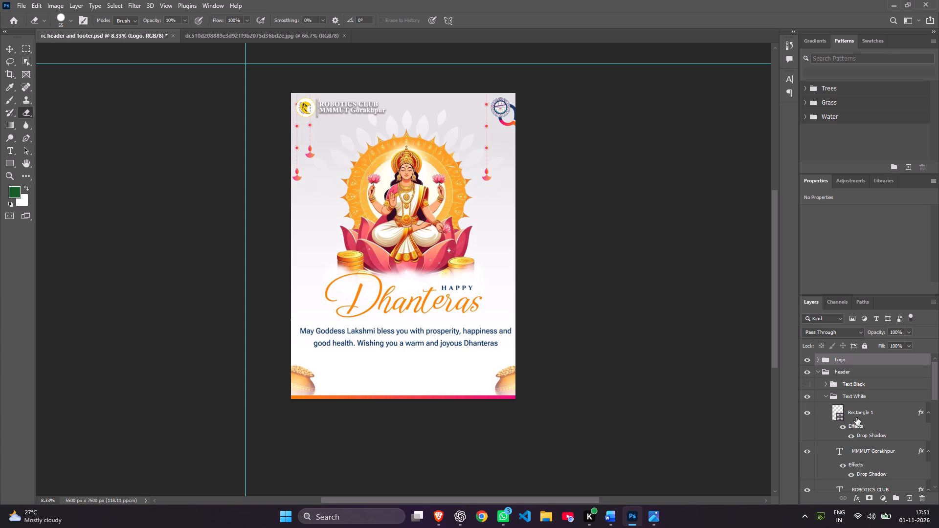
# Move the footer group above the Dhanteras greeting layer, directly below the header group.
pyautogui.scroll(-3, 856, 380)
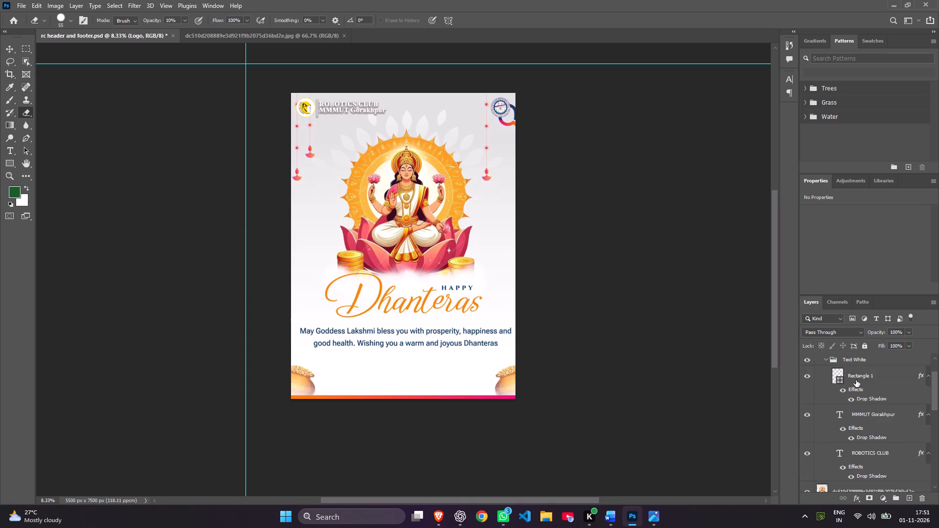
pyautogui.scroll(-4, 856, 380)
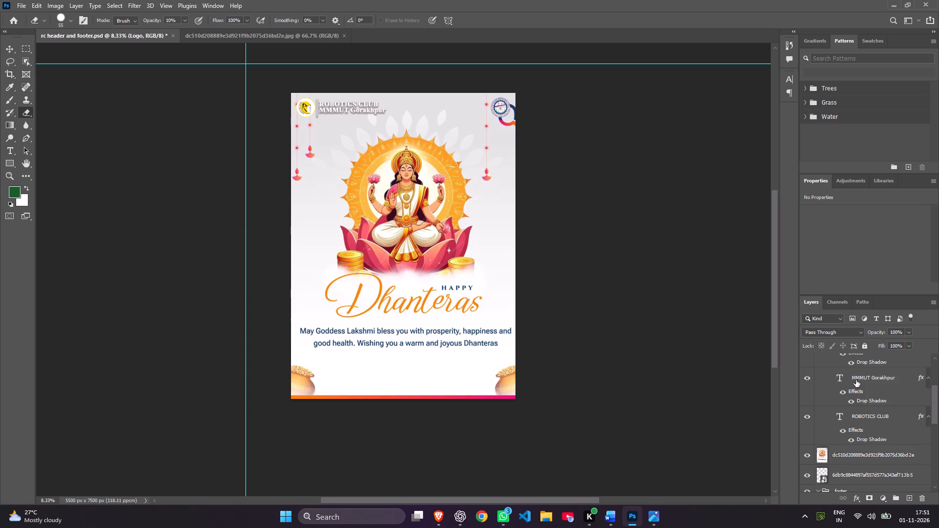
pyautogui.scroll(-4, 856, 380)
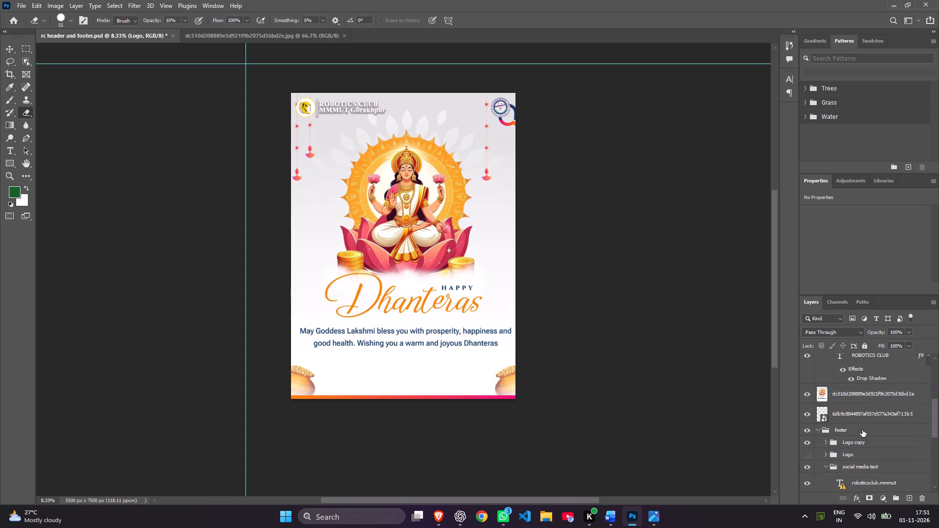
pyautogui.moveTo(862, 430); pyautogui.dragTo(855, 394)
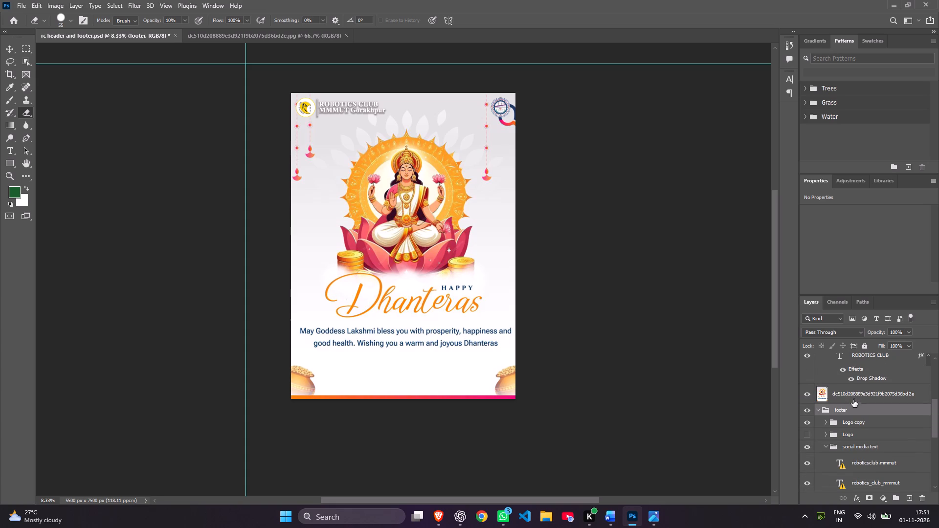
pyautogui.moveTo(847, 407); pyautogui.dragTo(844, 392)
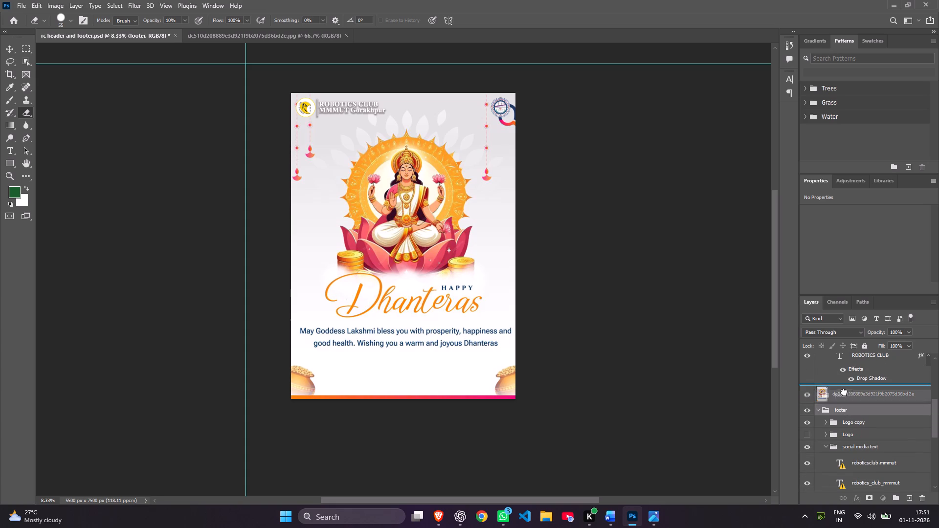
pyautogui.moveTo(844, 392); pyautogui.dragTo(844, 390)
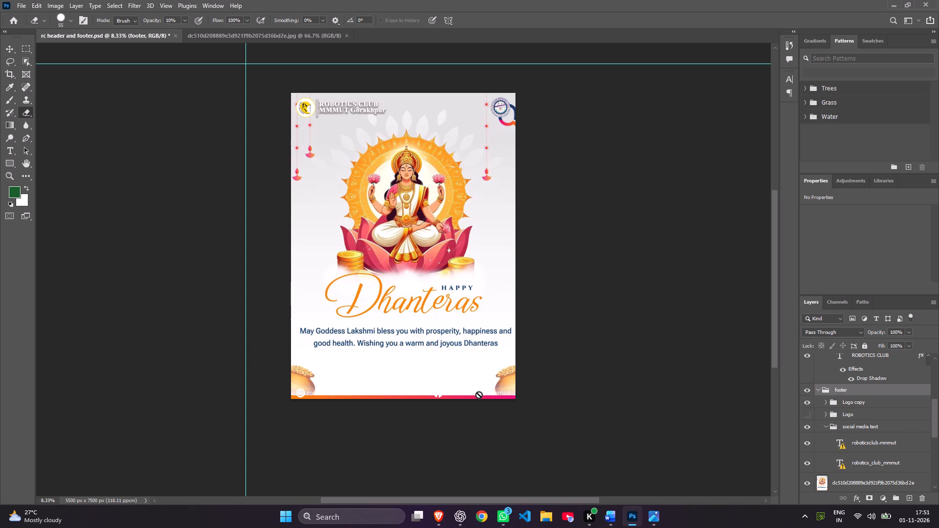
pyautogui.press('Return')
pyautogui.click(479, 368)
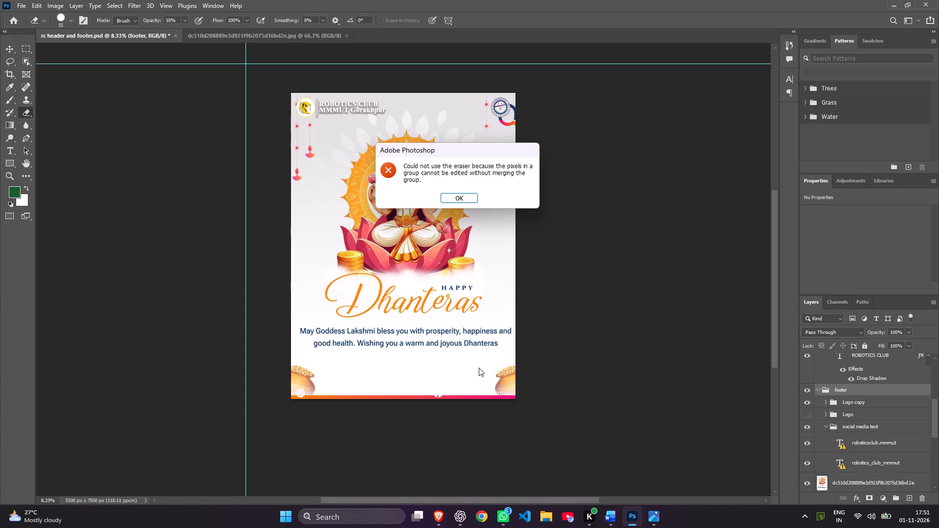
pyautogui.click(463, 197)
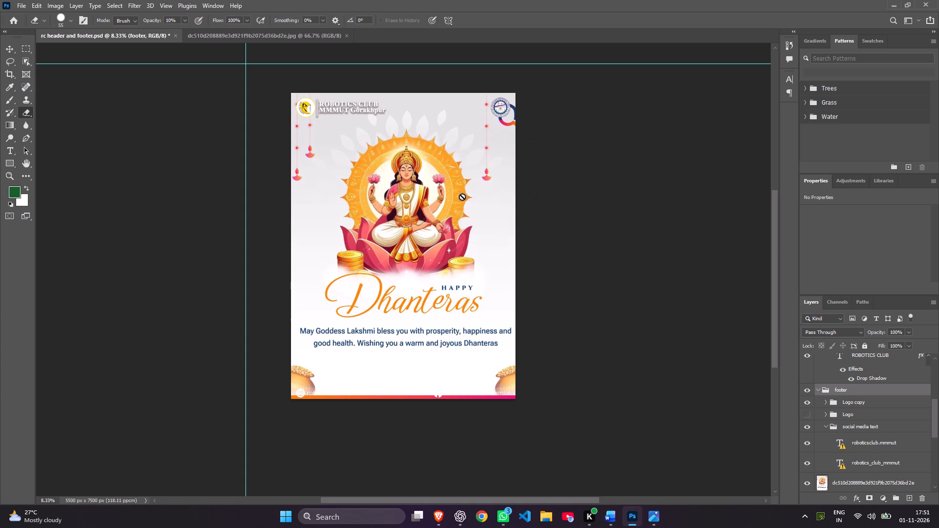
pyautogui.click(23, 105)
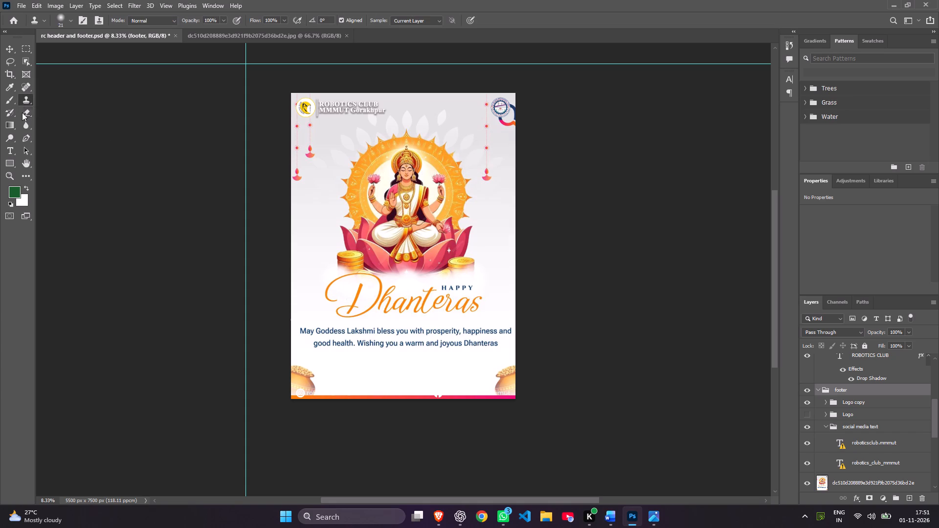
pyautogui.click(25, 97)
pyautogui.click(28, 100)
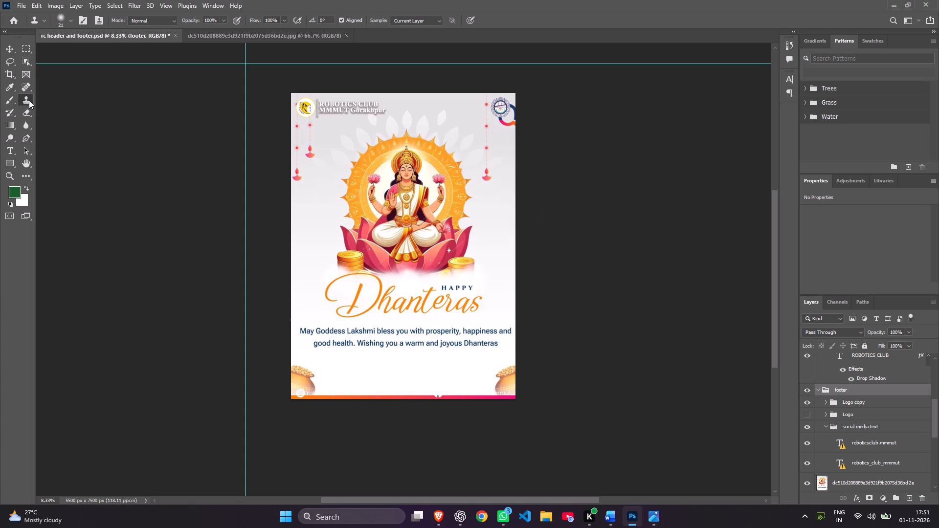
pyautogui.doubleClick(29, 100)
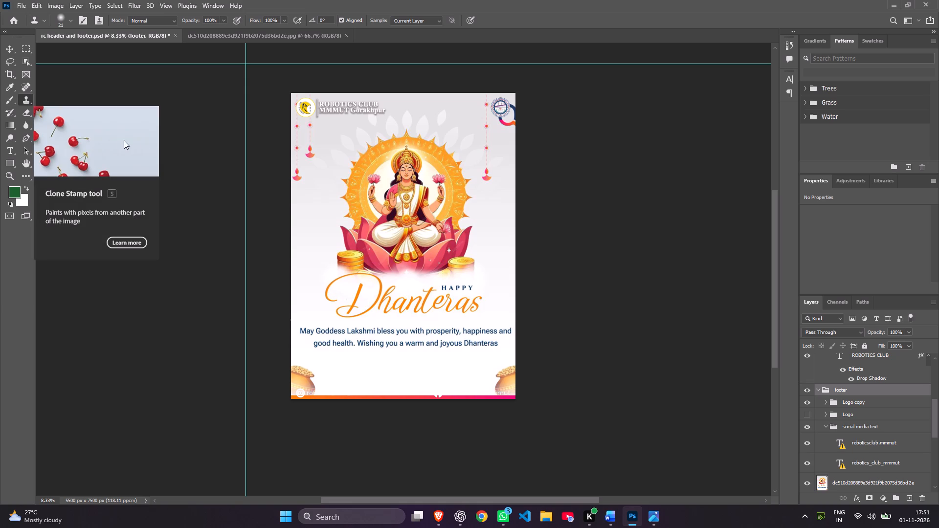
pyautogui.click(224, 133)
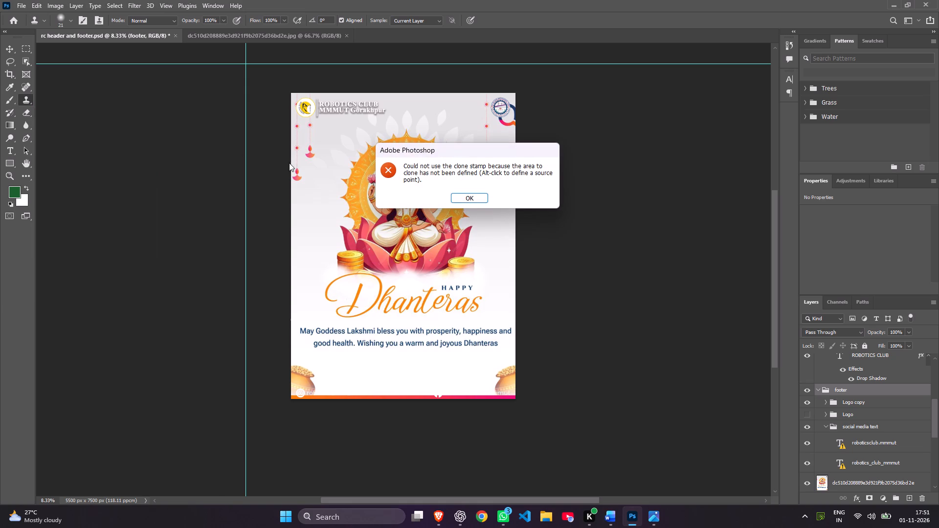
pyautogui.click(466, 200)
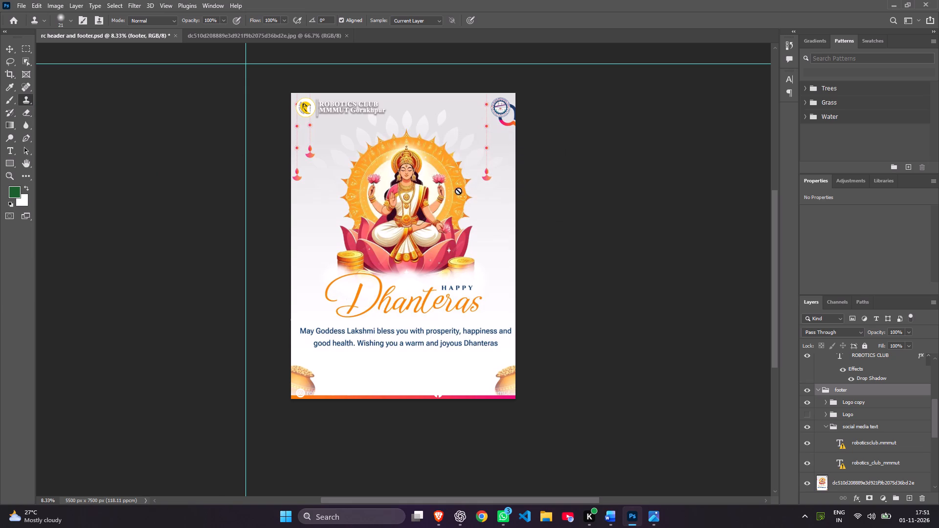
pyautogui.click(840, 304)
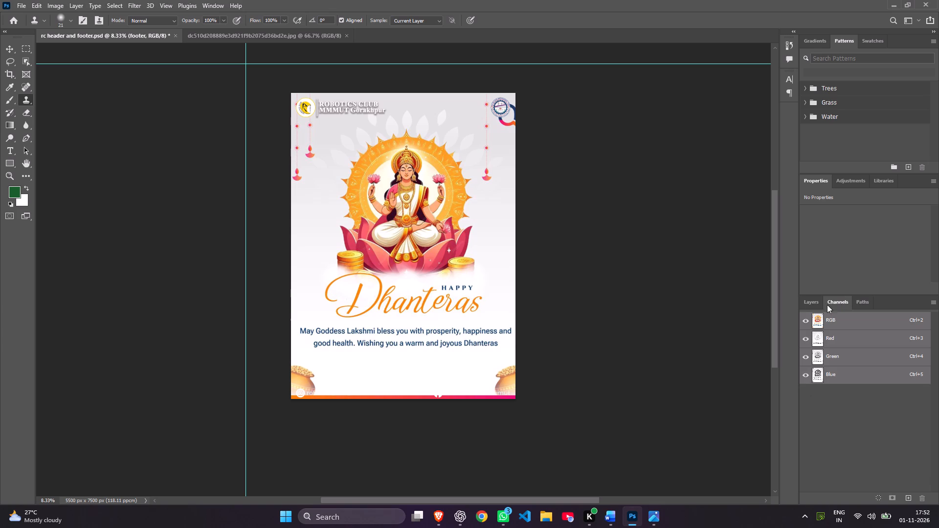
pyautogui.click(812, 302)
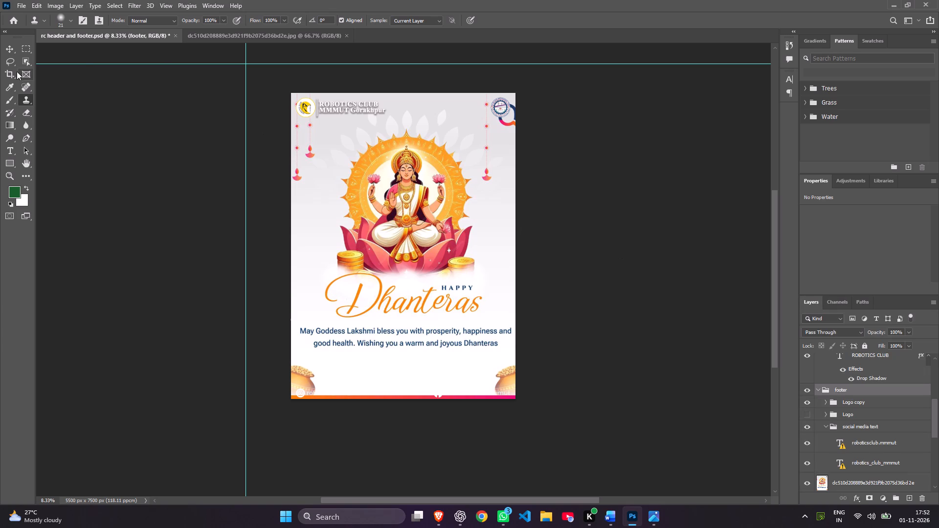
# Move the Instagram icon slightly upward in the poster's footer, to about X 112 px, Y 7124 px.
pyautogui.click(10, 48)
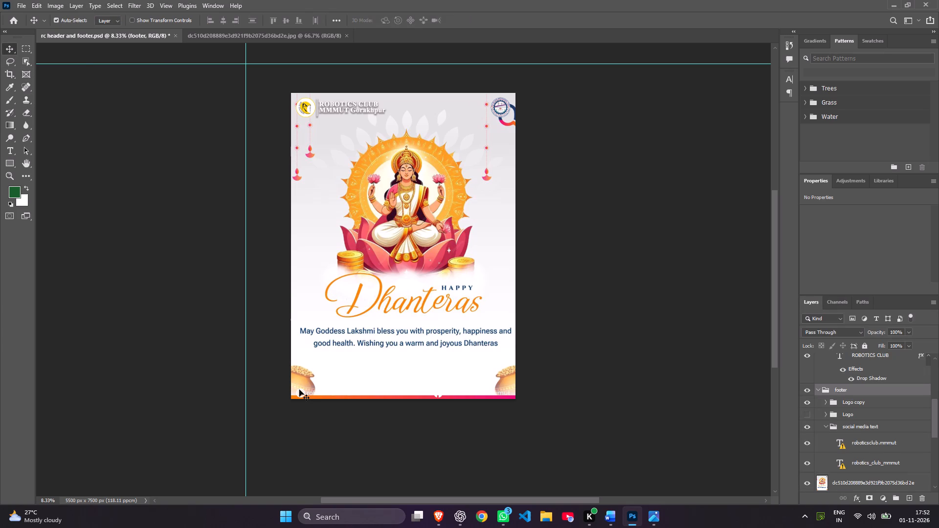
pyautogui.moveTo(299, 390); pyautogui.dragTo(299, 384)
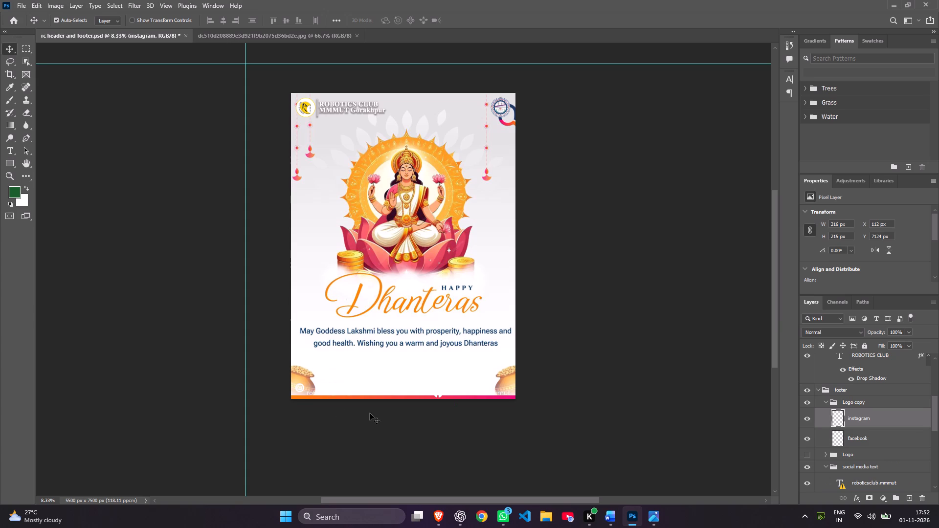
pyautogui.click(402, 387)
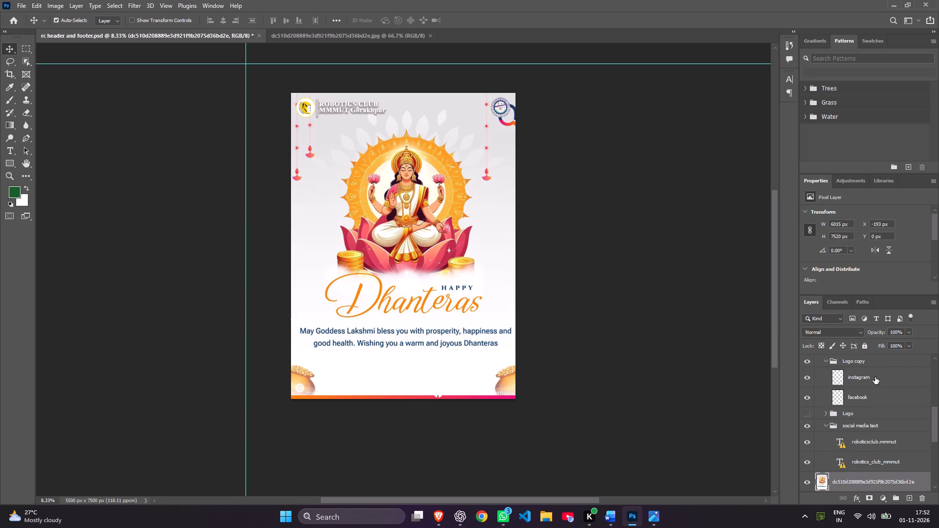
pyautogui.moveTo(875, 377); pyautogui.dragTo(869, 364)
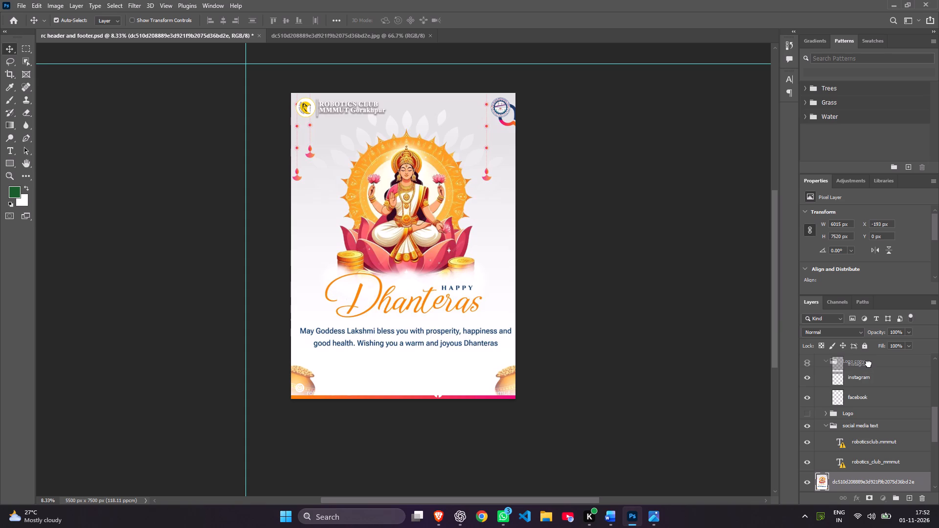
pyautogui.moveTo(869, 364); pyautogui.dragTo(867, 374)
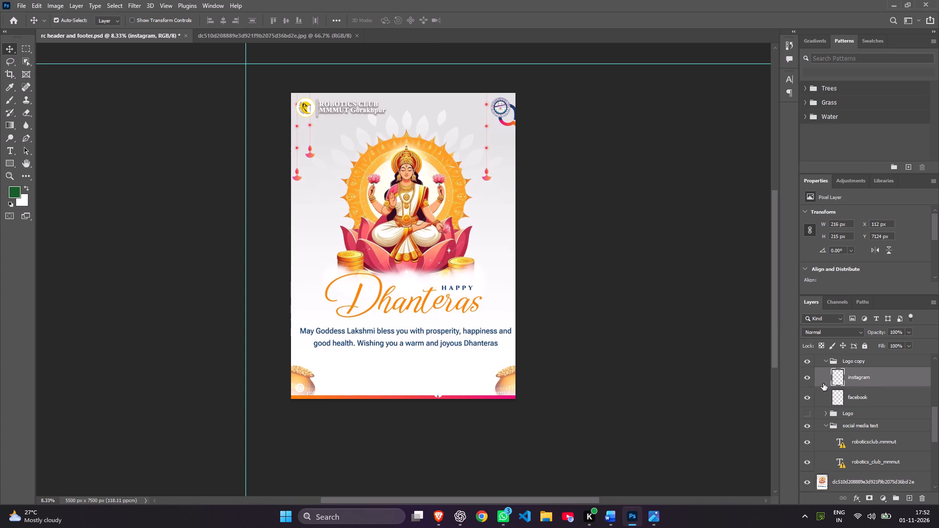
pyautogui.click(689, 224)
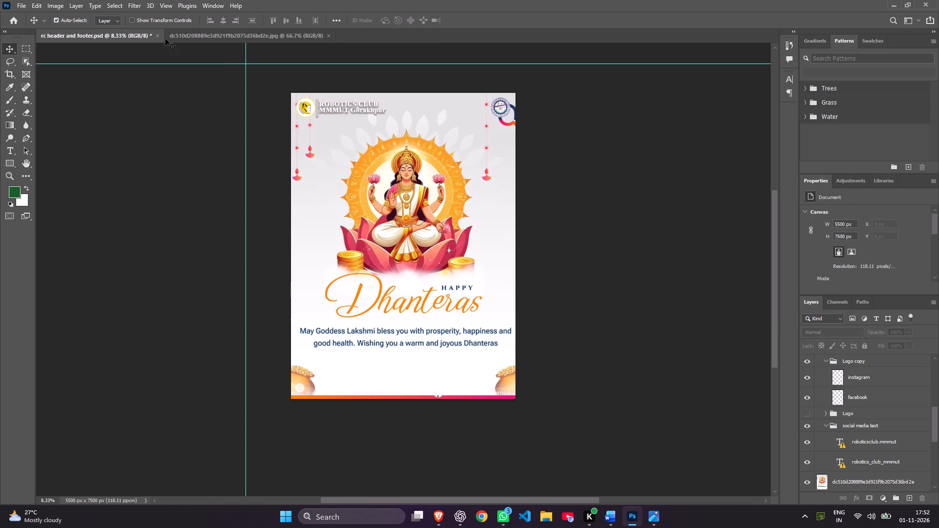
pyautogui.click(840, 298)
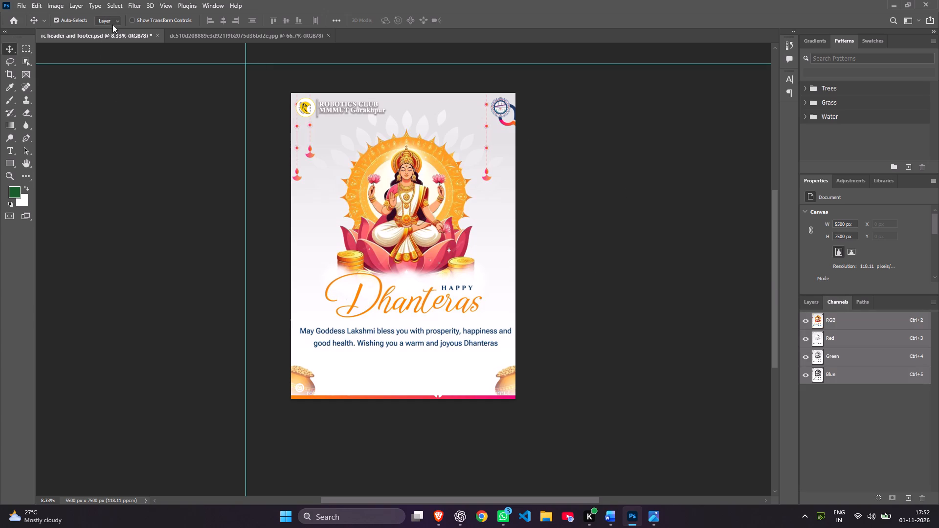
# Collapse the tool palette to a single column.
pyautogui.click(3, 30)
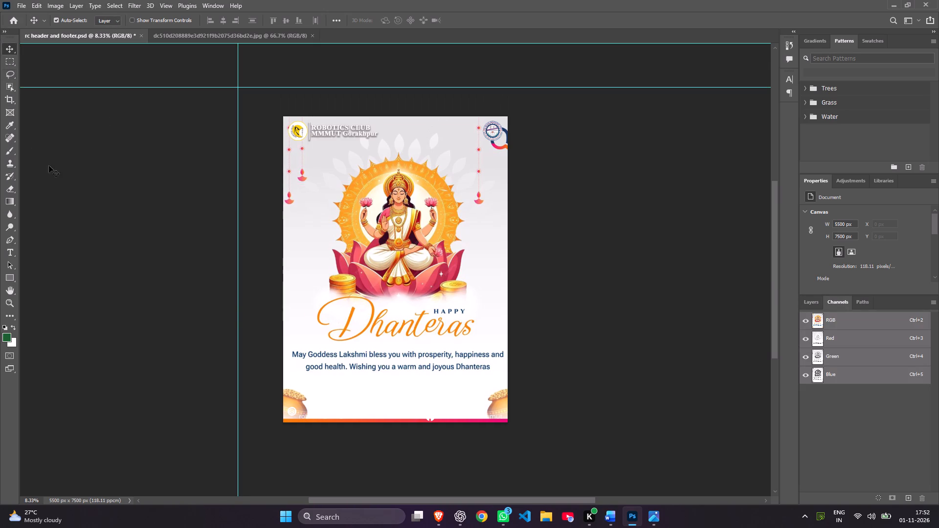
# View the Dhanteras greeting JPG from the recent files and return to rc header and footer.psd.
pyautogui.click(9, 18)
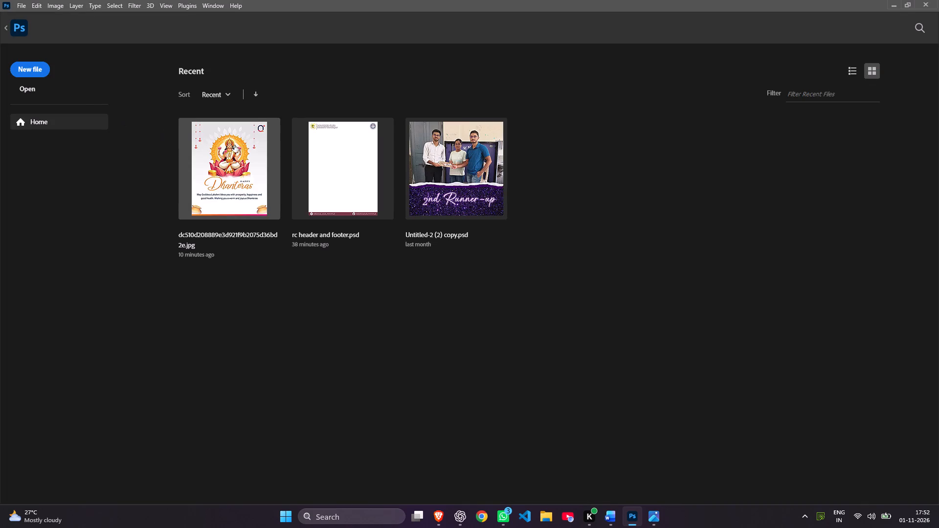
pyautogui.click(232, 147)
pyautogui.click(8, 19)
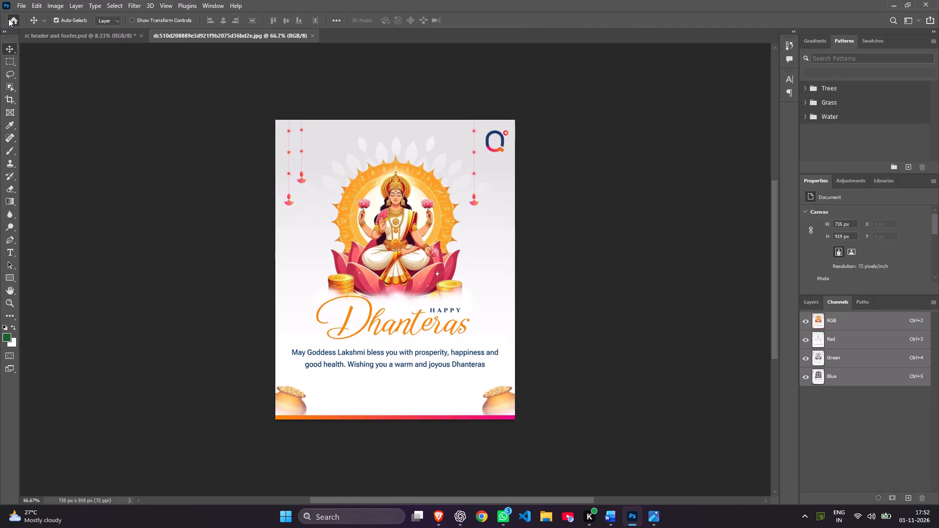
pyautogui.click(326, 141)
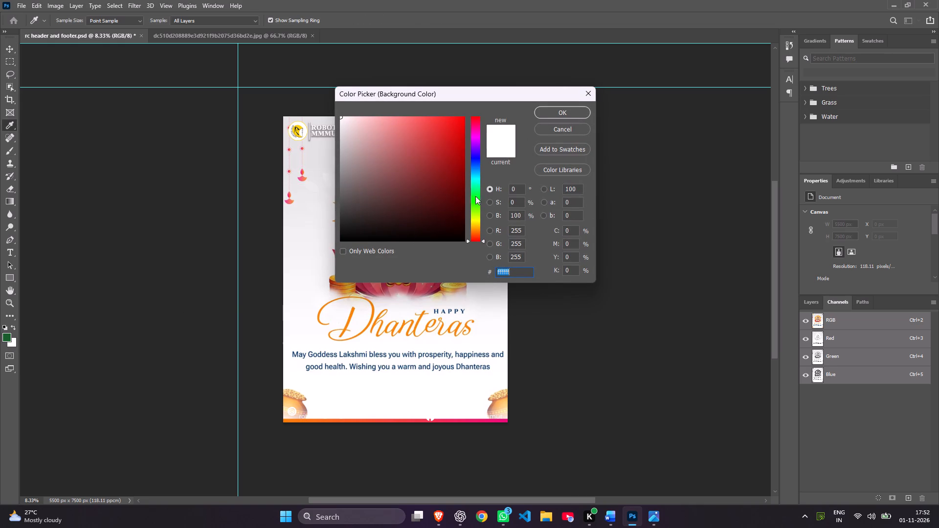
# Set the background colour to #925555.
pyautogui.click(392, 170)
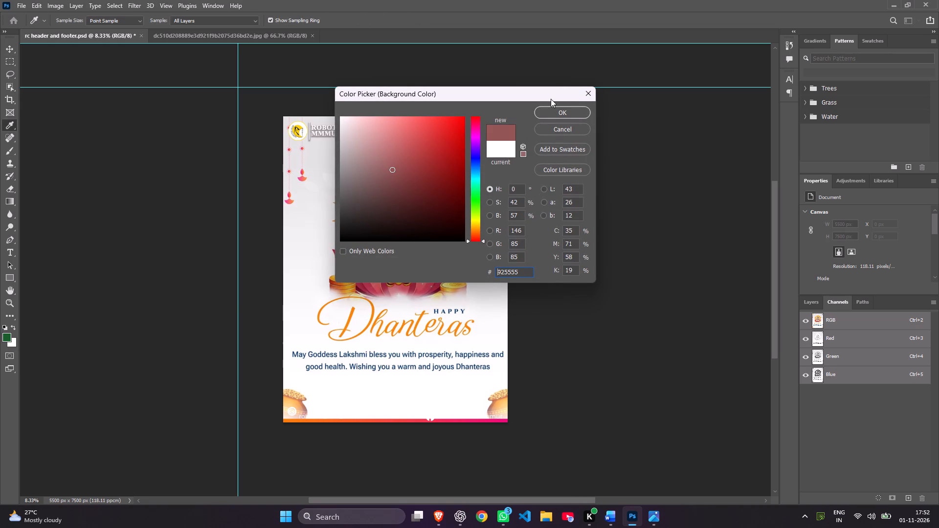
pyautogui.click(541, 109)
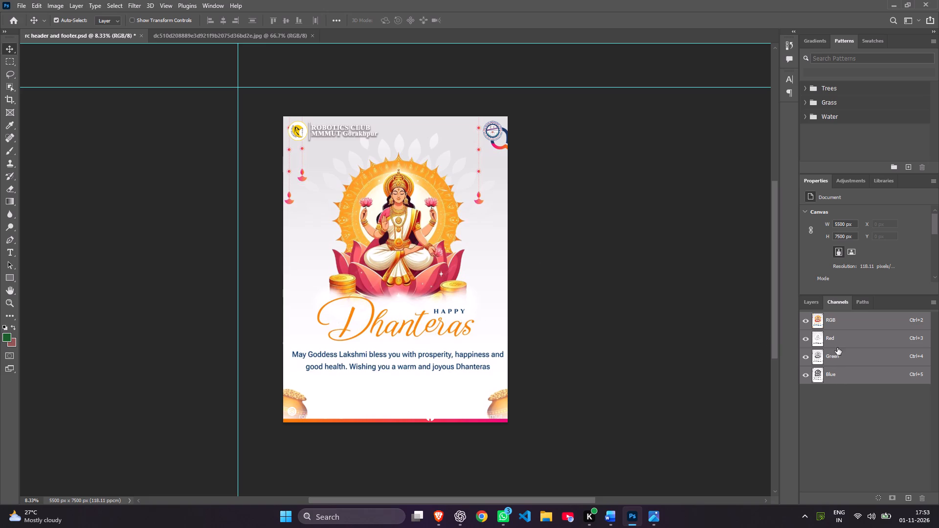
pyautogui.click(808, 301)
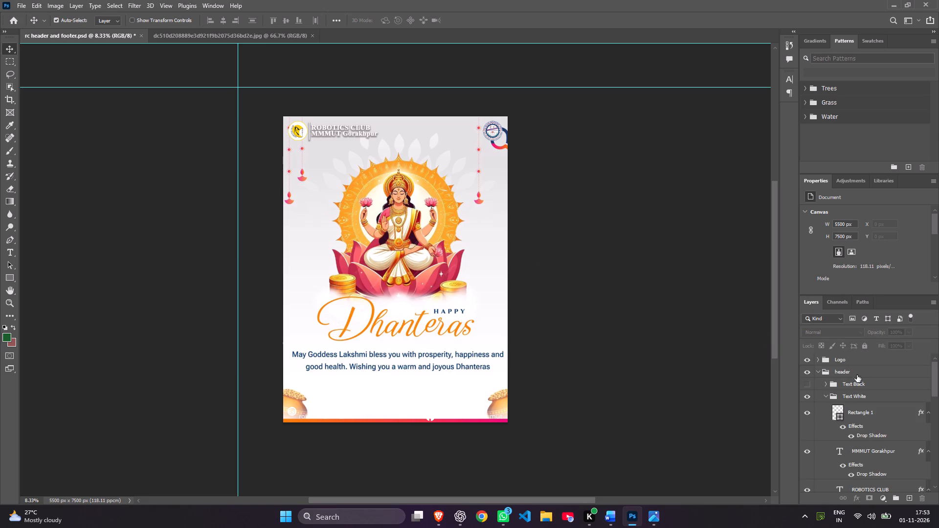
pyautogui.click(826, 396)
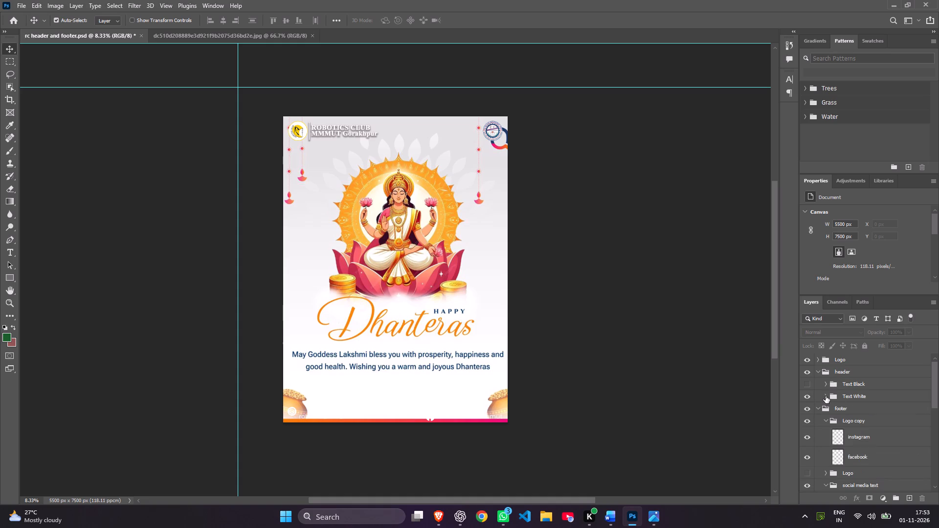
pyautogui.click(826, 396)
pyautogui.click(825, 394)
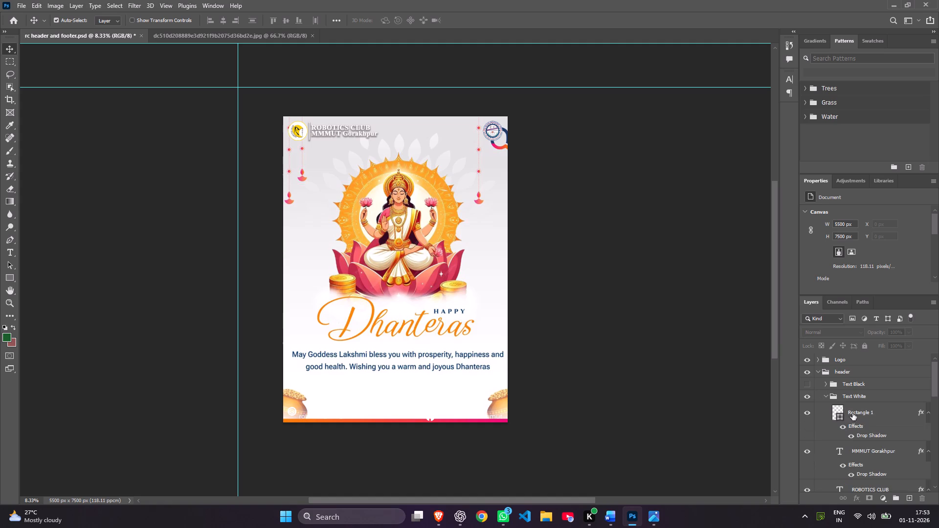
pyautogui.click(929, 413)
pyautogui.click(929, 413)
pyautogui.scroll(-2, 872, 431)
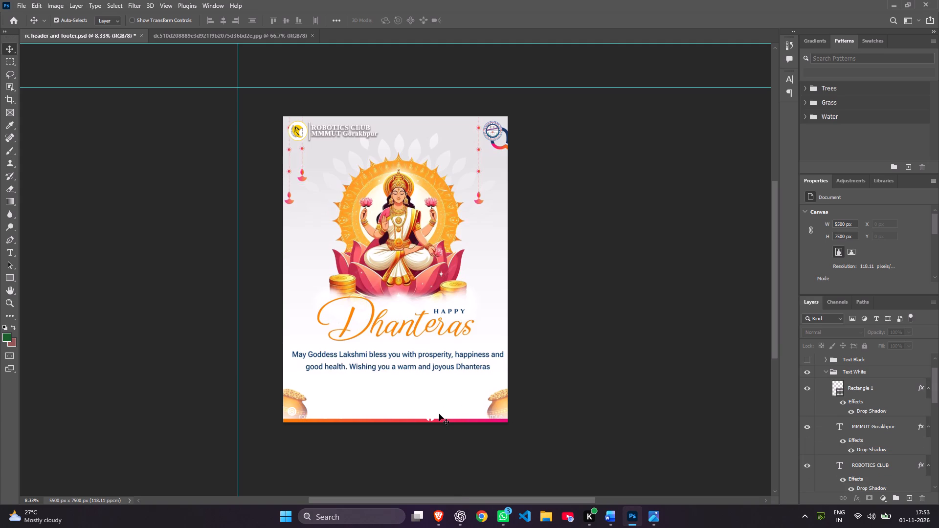
# Select the Dhanteras greeting image layer.
pyautogui.doubleClick(433, 340)
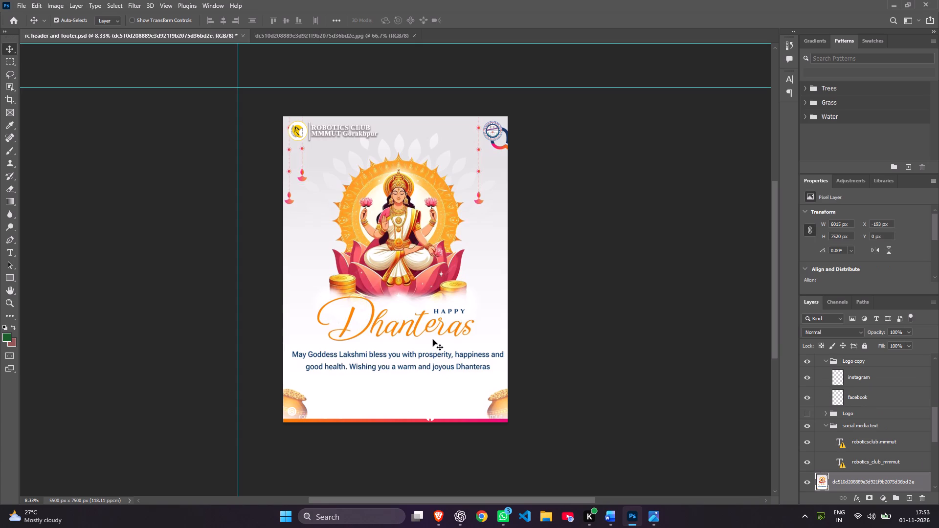
pyautogui.doubleClick(433, 339)
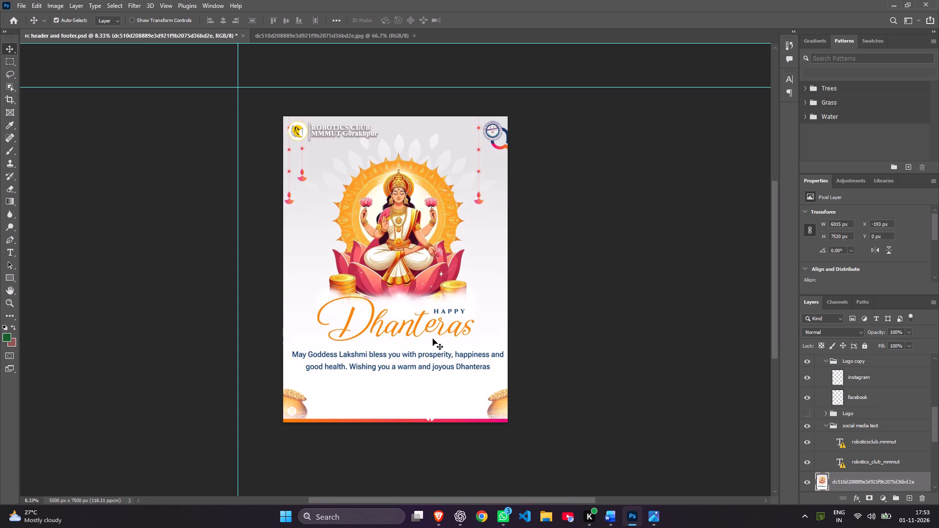
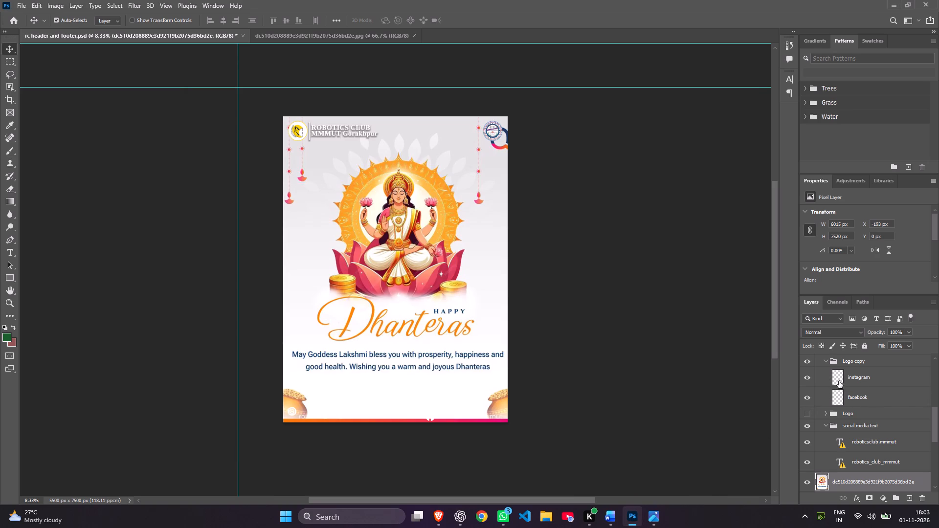
pyautogui.scroll(-4, 857, 375)
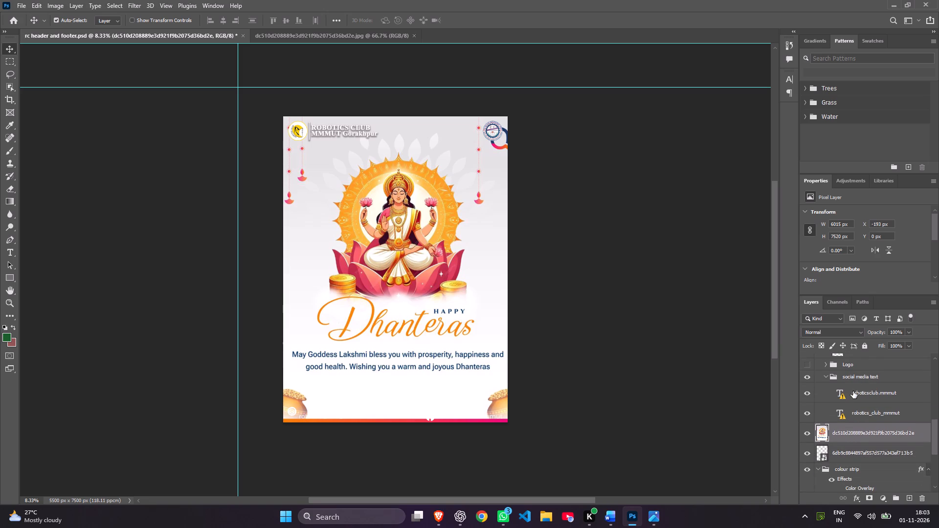
pyautogui.scroll(-1, 853, 393)
pyautogui.scroll(4, 852, 394)
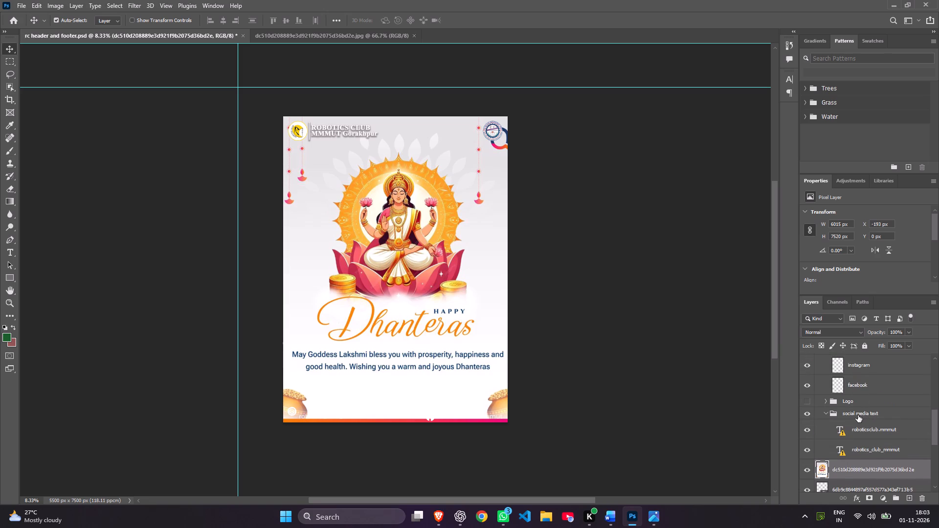
pyautogui.click(848, 431)
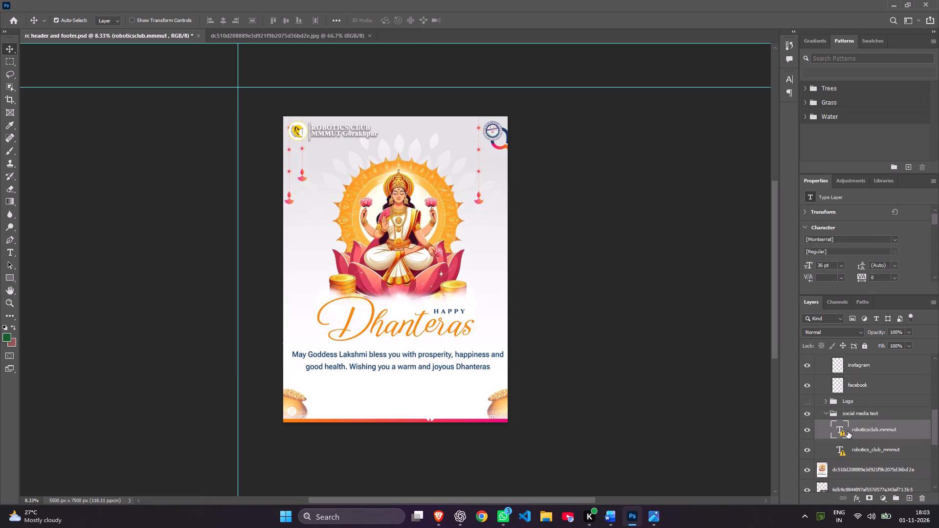
pyautogui.click(842, 433)
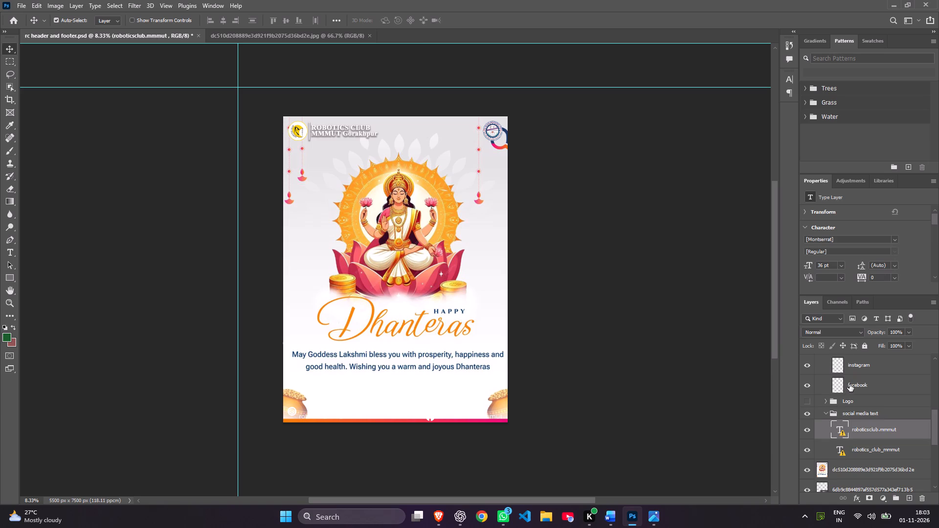
pyautogui.scroll(3, 850, 387)
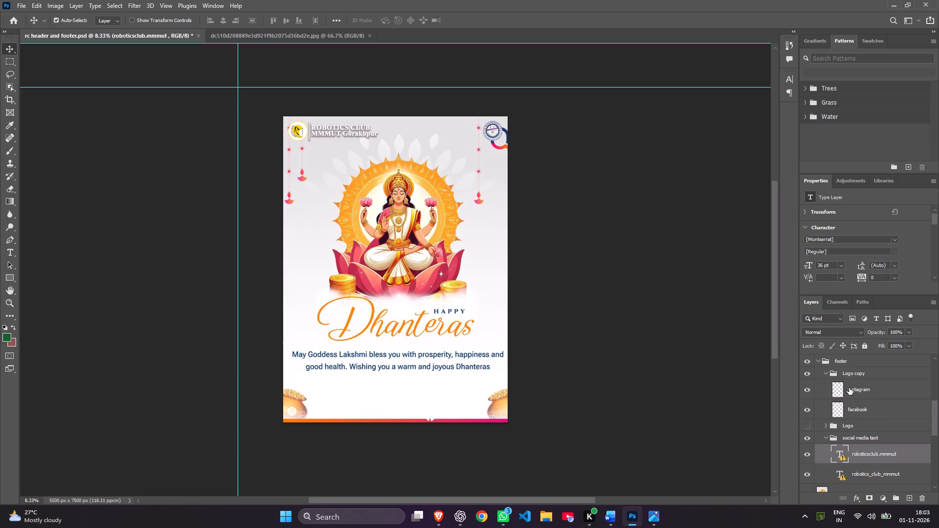
pyautogui.scroll(3, 849, 388)
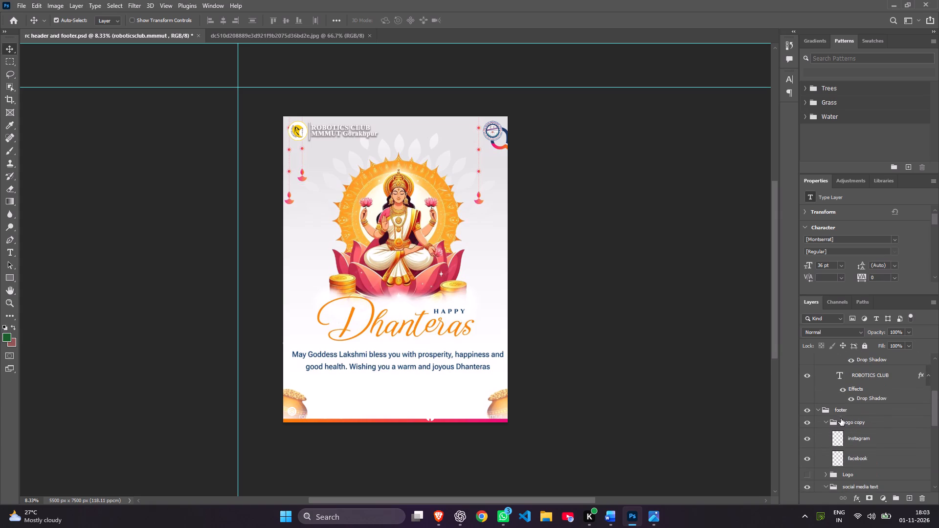
pyautogui.click(845, 408)
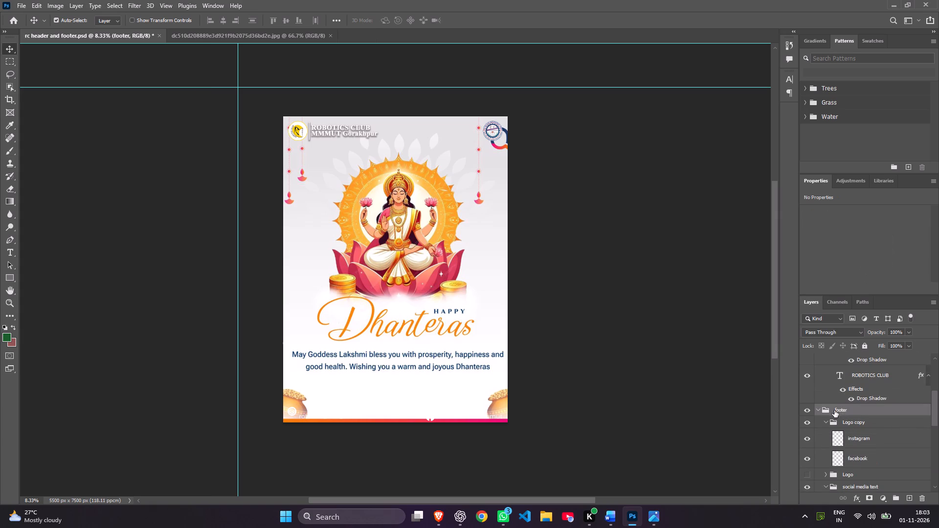
pyautogui.click(816, 409)
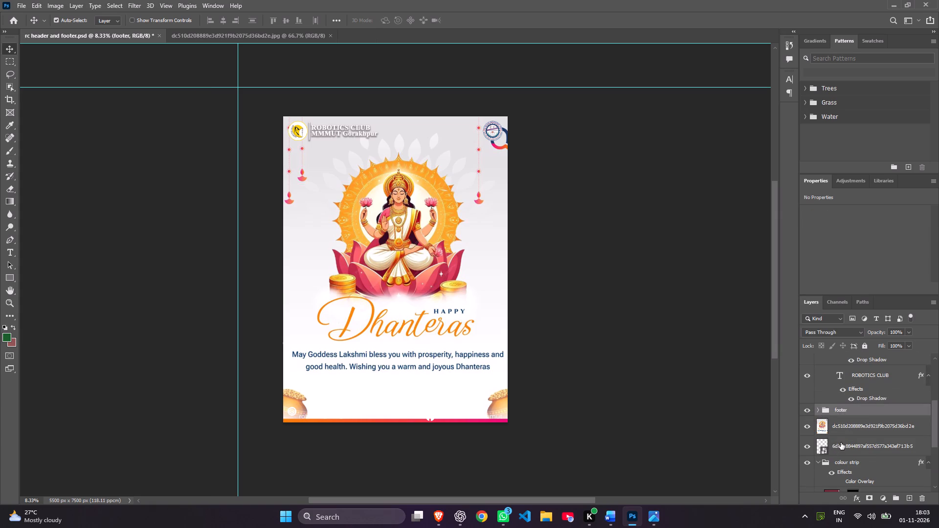
# Move the embedded smart object layer 6db9c8844897af557d577a343ef713b5 directly above the Dhanteras greeting image layer.
pyautogui.moveTo(841, 442); pyautogui.dragTo(838, 423)
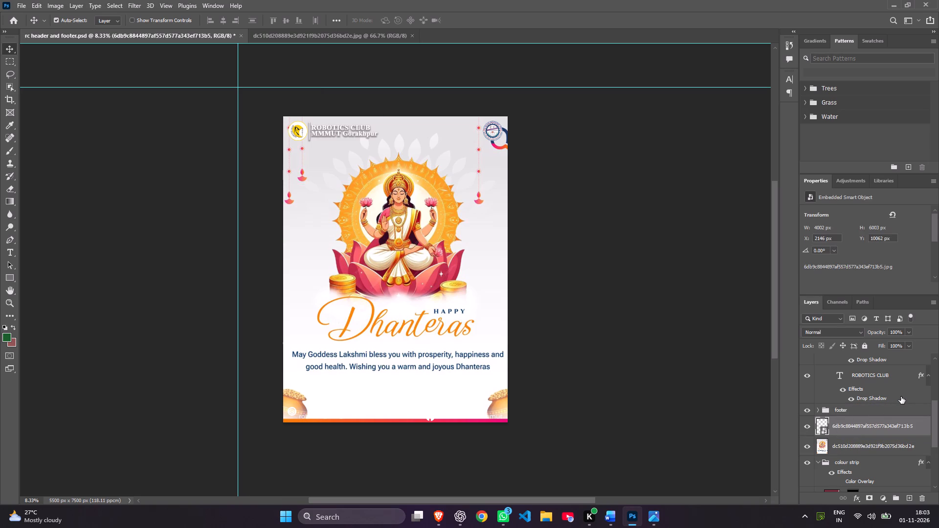
# Expand the Text Black group and collapse the Text White group inside the header group.
pyautogui.scroll(-2, 901, 396)
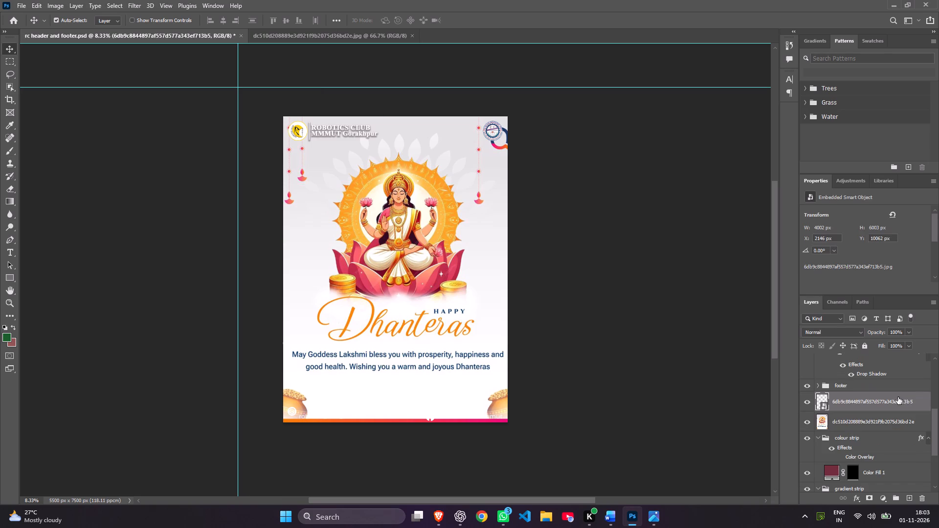
pyautogui.scroll(-4, 854, 427)
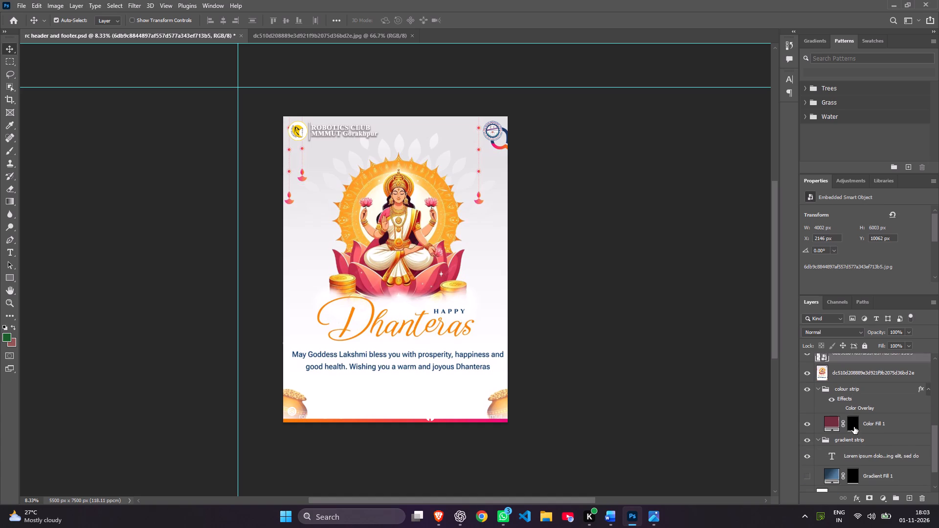
pyautogui.scroll(5, 854, 427)
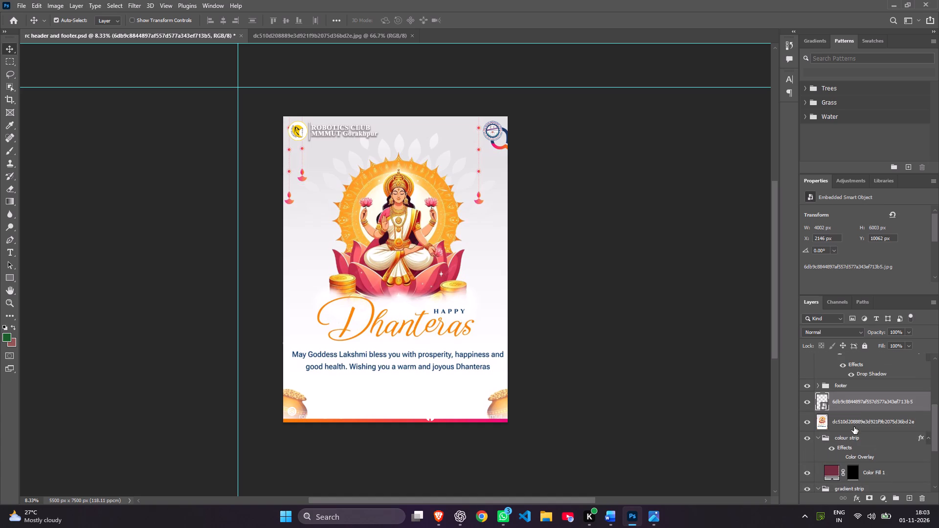
pyautogui.scroll(3, 854, 427)
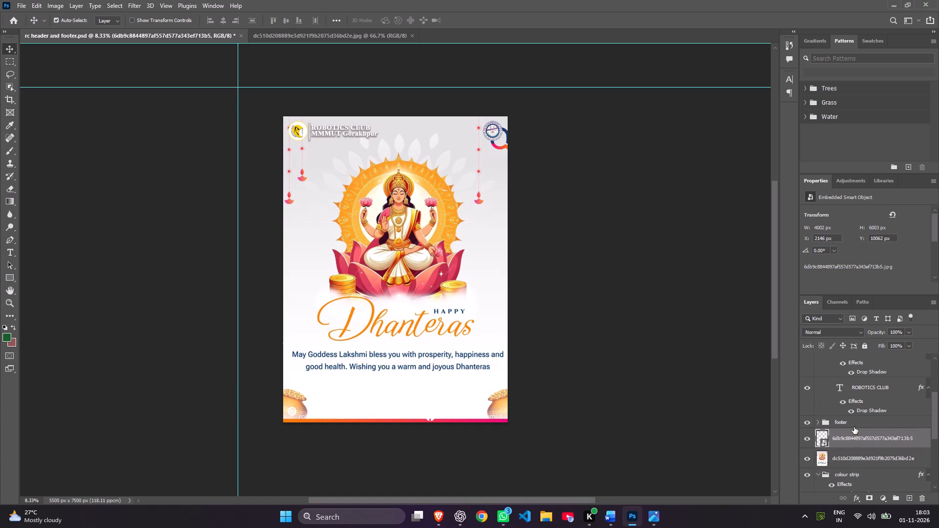
pyautogui.scroll(4, 854, 427)
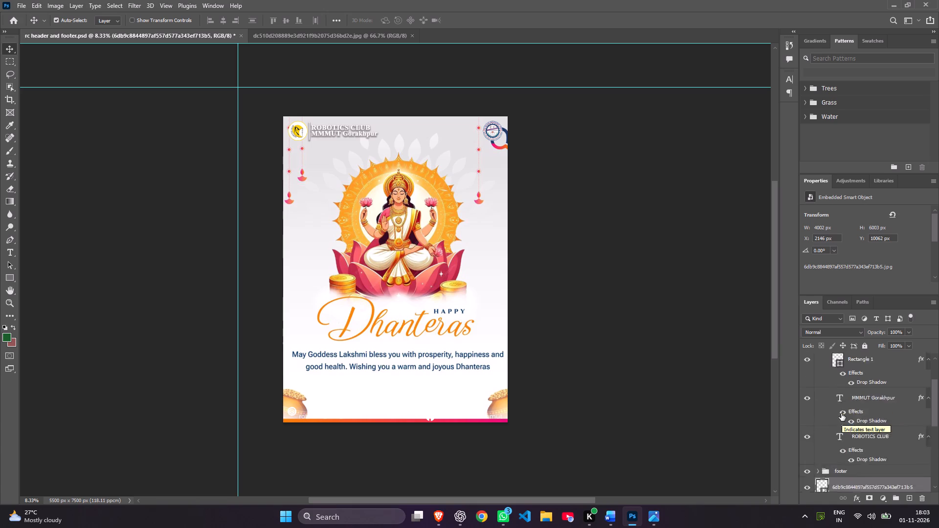
pyautogui.scroll(11, 841, 414)
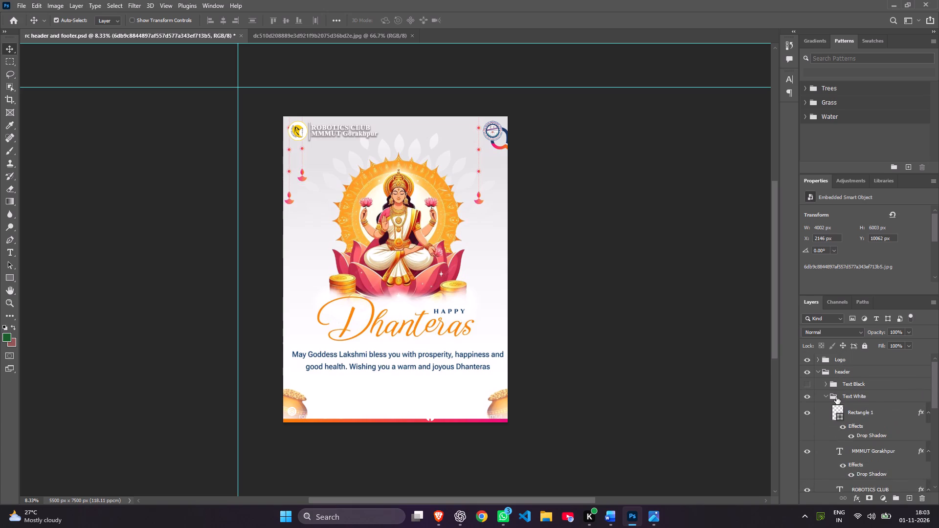
pyautogui.click(824, 382)
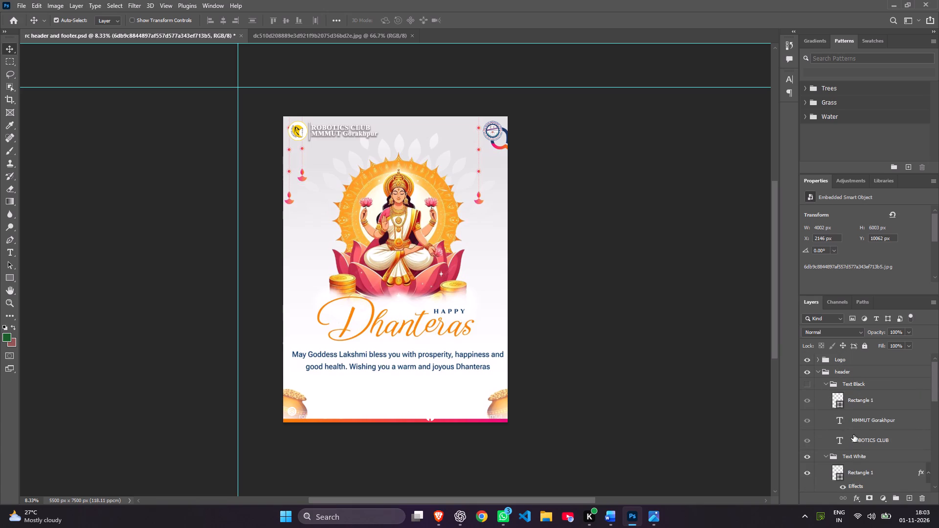
pyautogui.click(827, 458)
# Look over the reordered layer stack and select the Dhanteras greeting image layer.
pyautogui.scroll(-3, 842, 428)
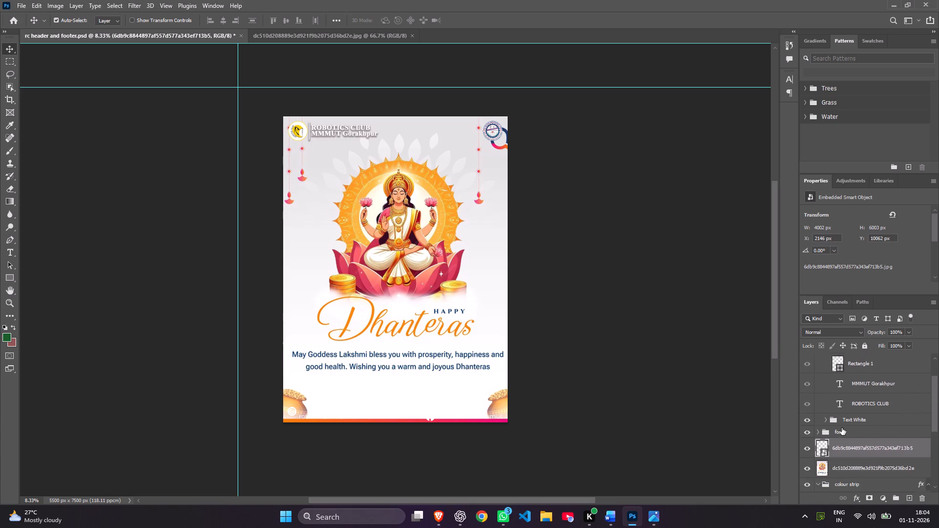
pyautogui.scroll(-3, 842, 428)
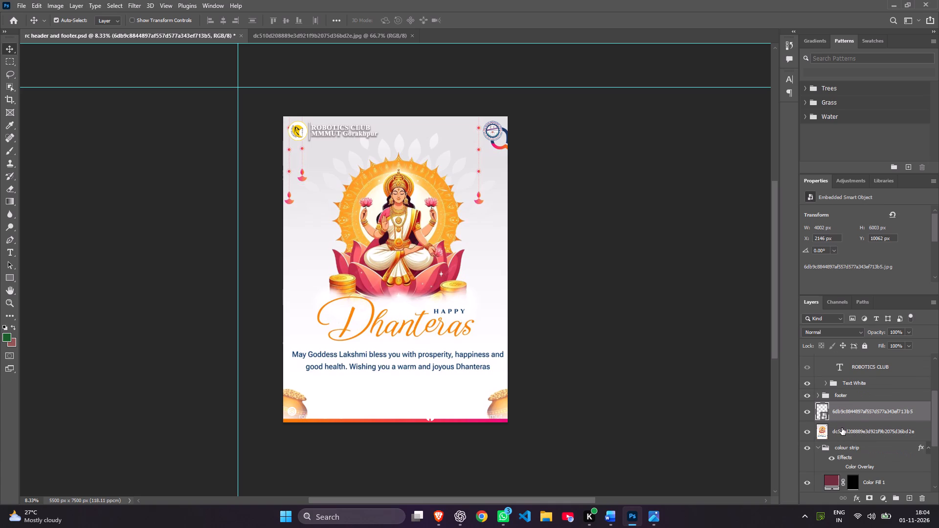
pyautogui.scroll(9, 842, 428)
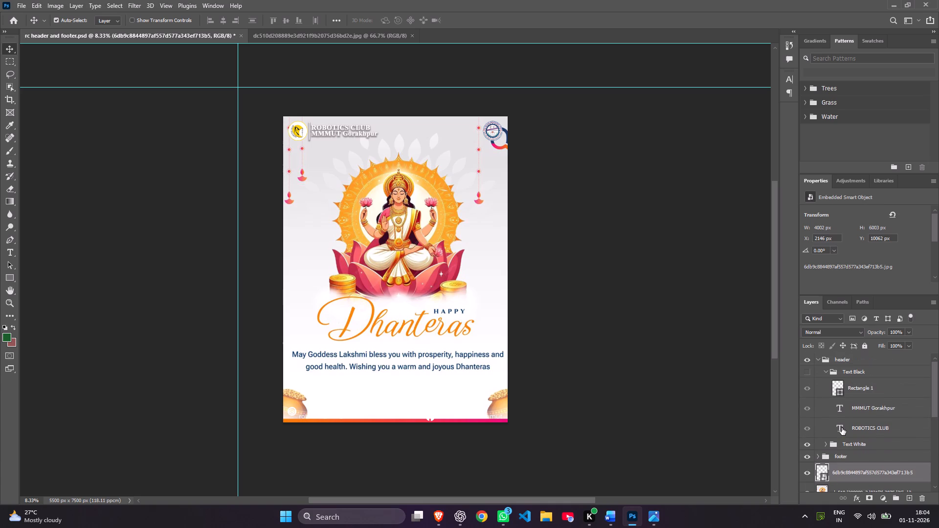
pyautogui.scroll(5, 842, 428)
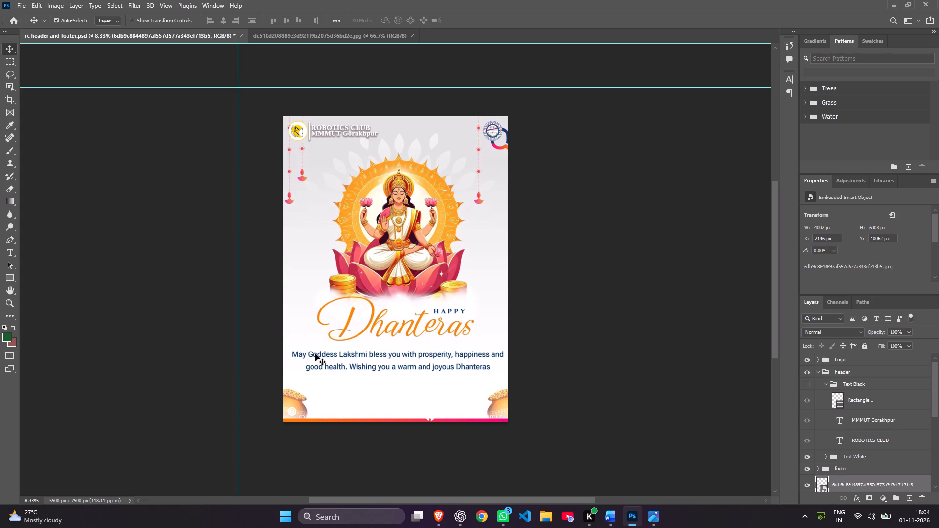
pyautogui.click(335, 394)
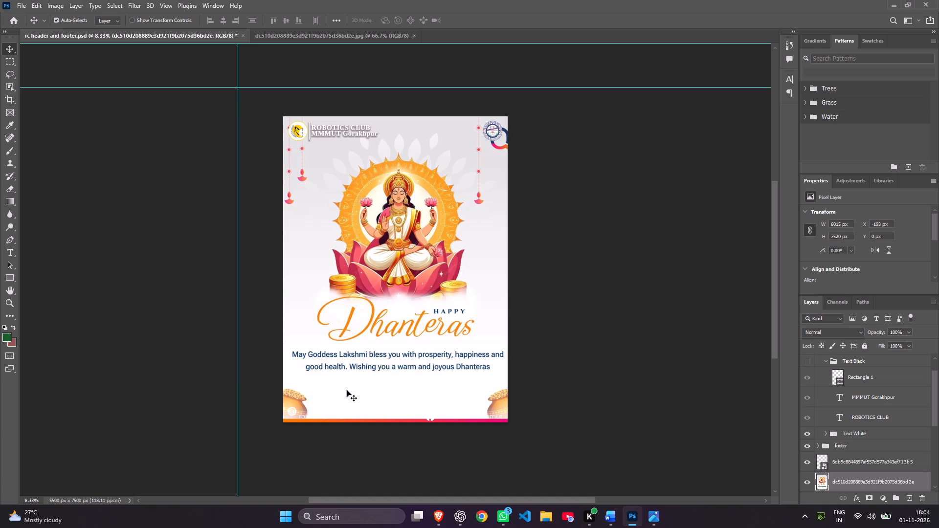
# Capture a screenshot of the layer stack around the footer group and the Dhanteras greeting image layer.
pyautogui.scroll(-1, 813, 275)
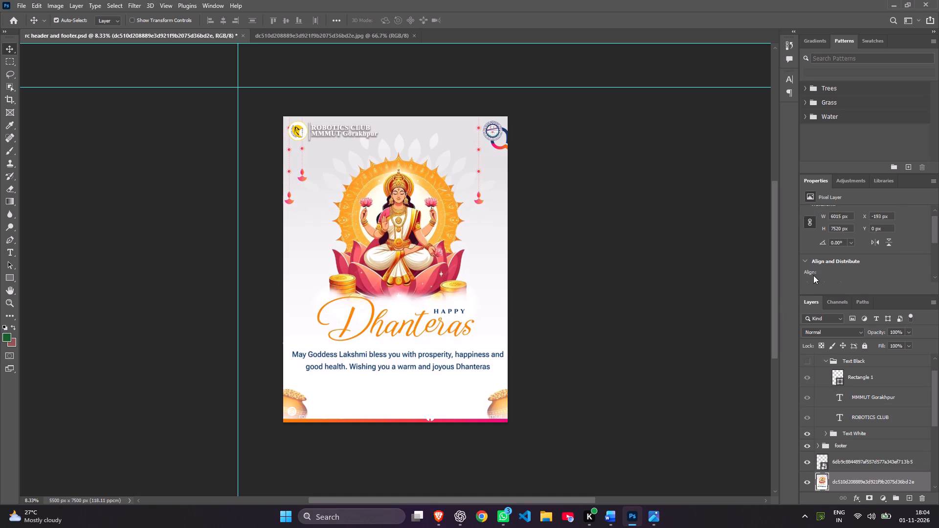
pyautogui.scroll(-2, 813, 275)
pyautogui.scroll(-1, 842, 400)
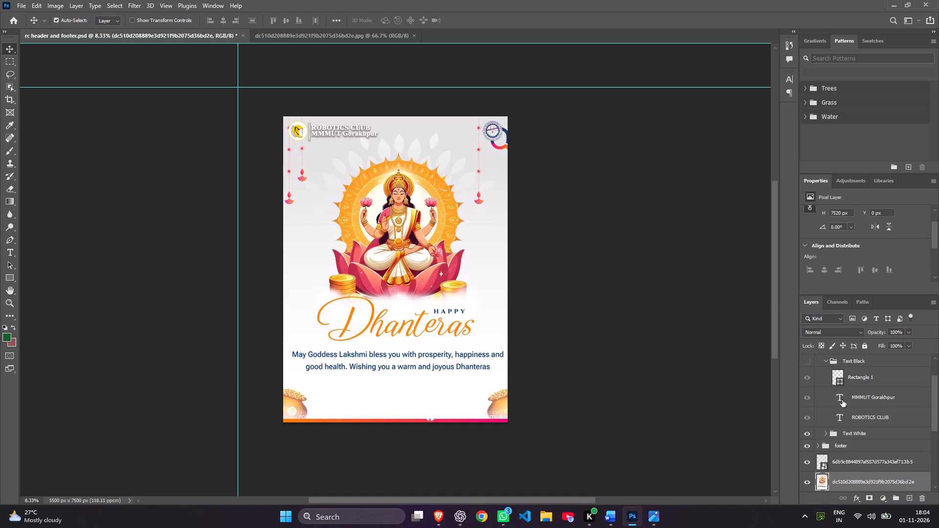
pyautogui.scroll(-2, 842, 400)
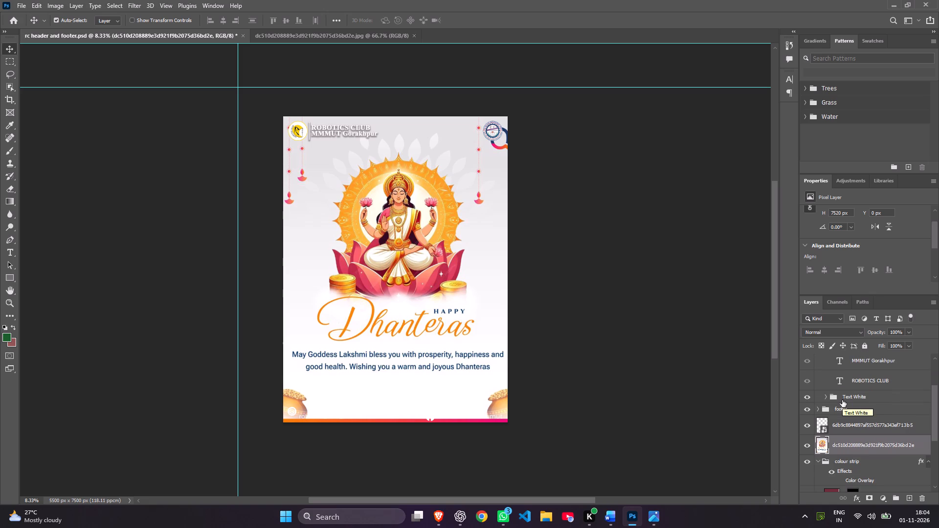
pyautogui.press('Print')
pyautogui.moveTo(771, 260); pyautogui.dragTo(938, 494)
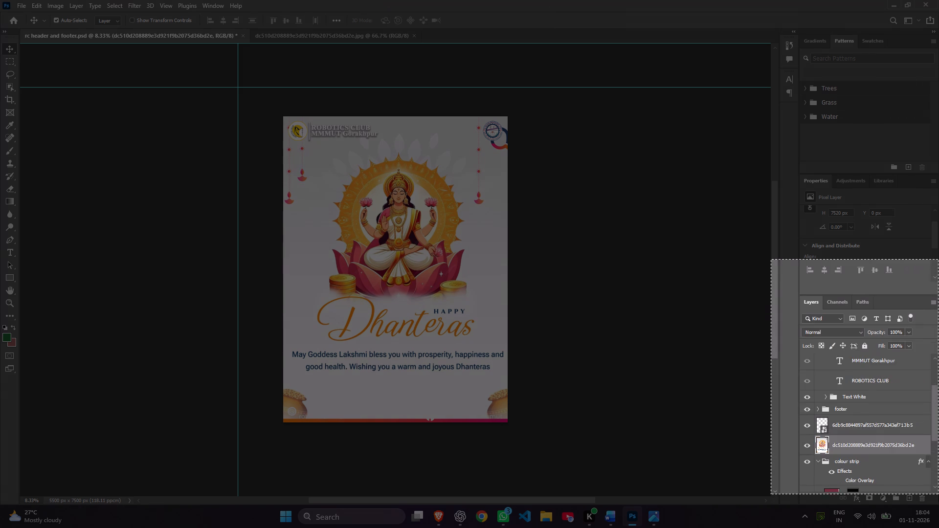
pyautogui.moveTo(938, 494); pyautogui.dragTo(938, 498)
pyautogui.click(700, 234)
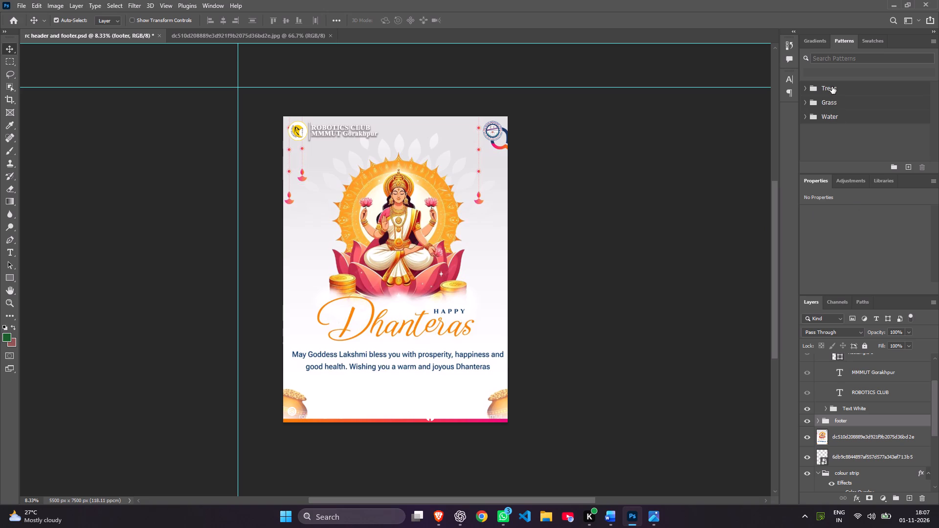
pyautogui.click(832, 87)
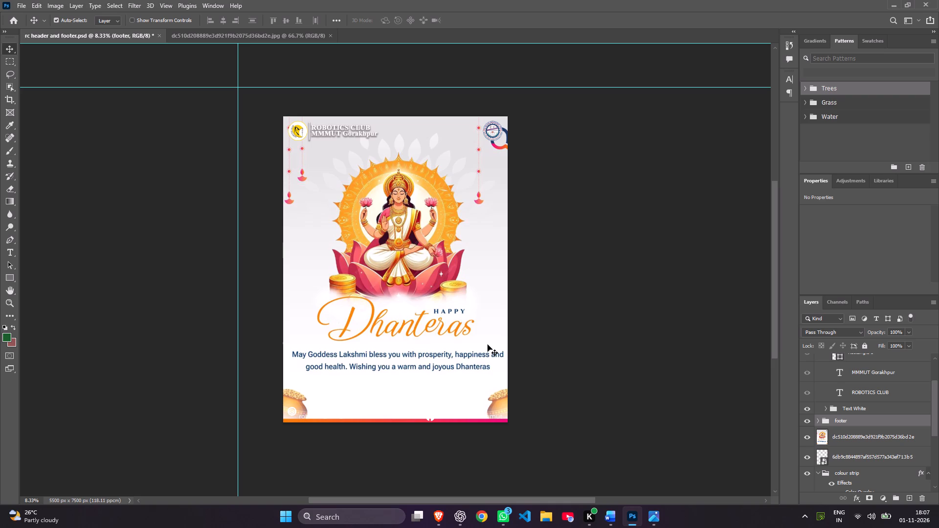
# Switch to Brave and search the web in a new tab for "dhanteras kb hai?".
pyautogui.click(442, 513)
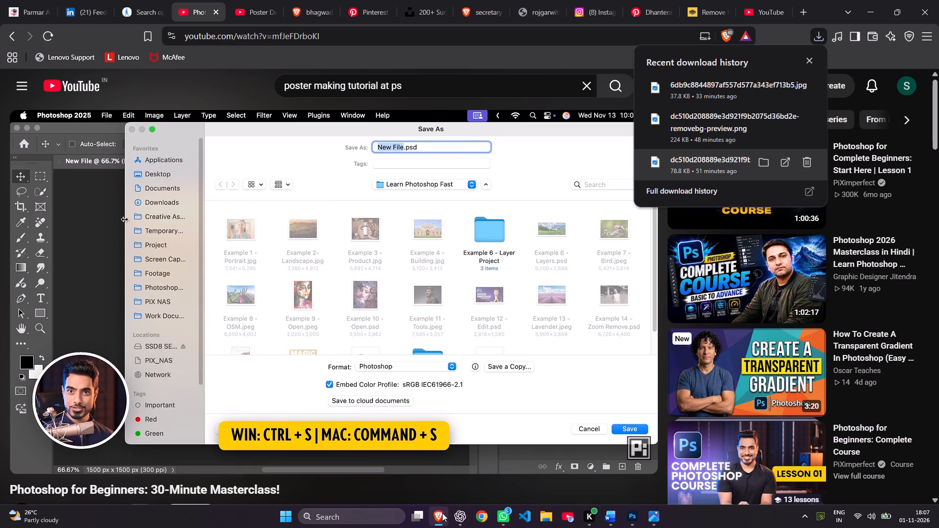
pyautogui.click(799, 13)
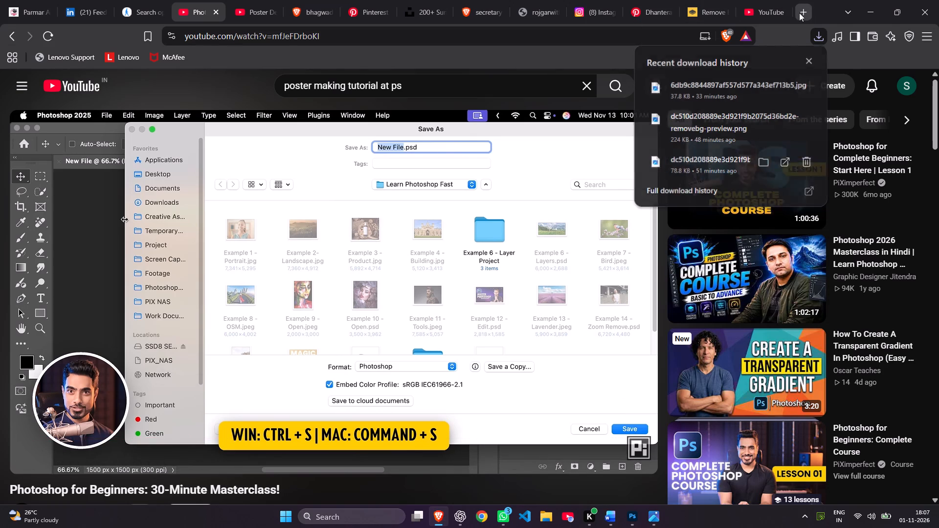
pyautogui.click(513, 36)
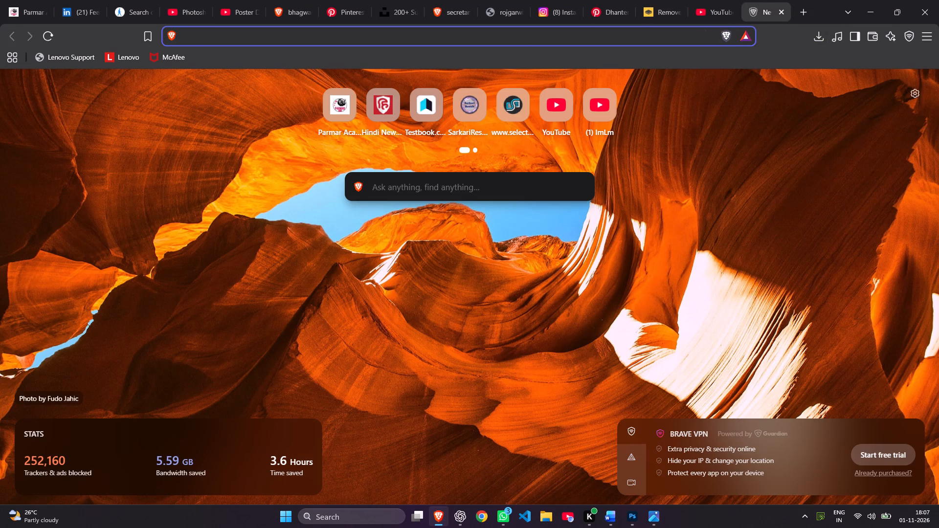
pyautogui.write('dhanteras kb hai?')
pyautogui.press('Return')
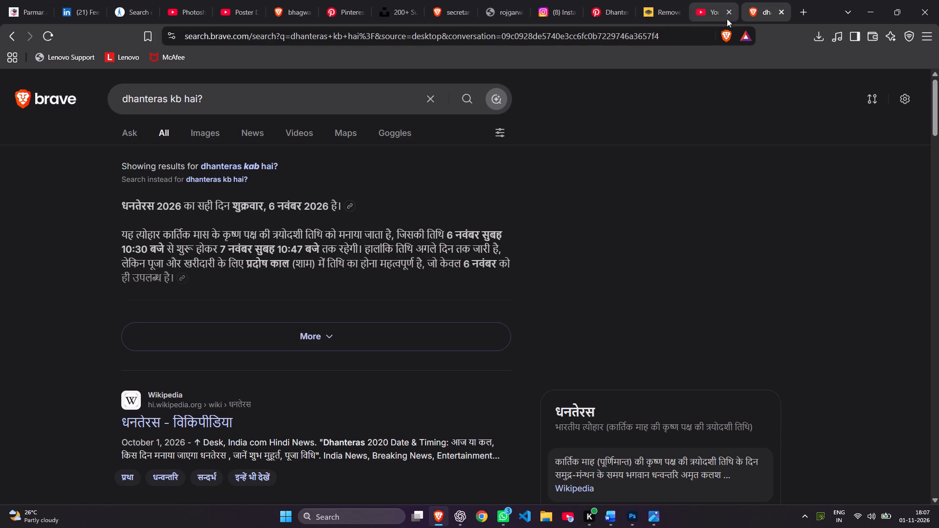
pyautogui.click(627, 520)
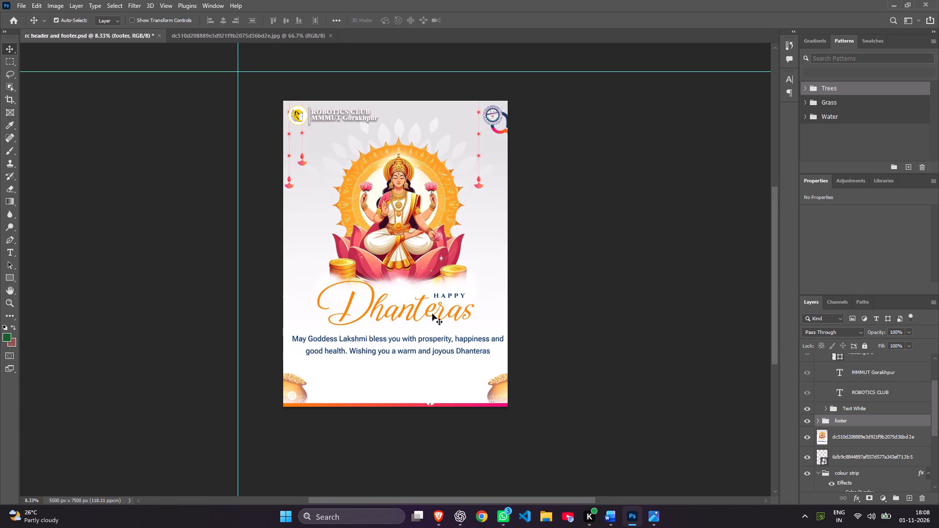
pyautogui.scroll(1, 432, 314)
pyautogui.press('Print')
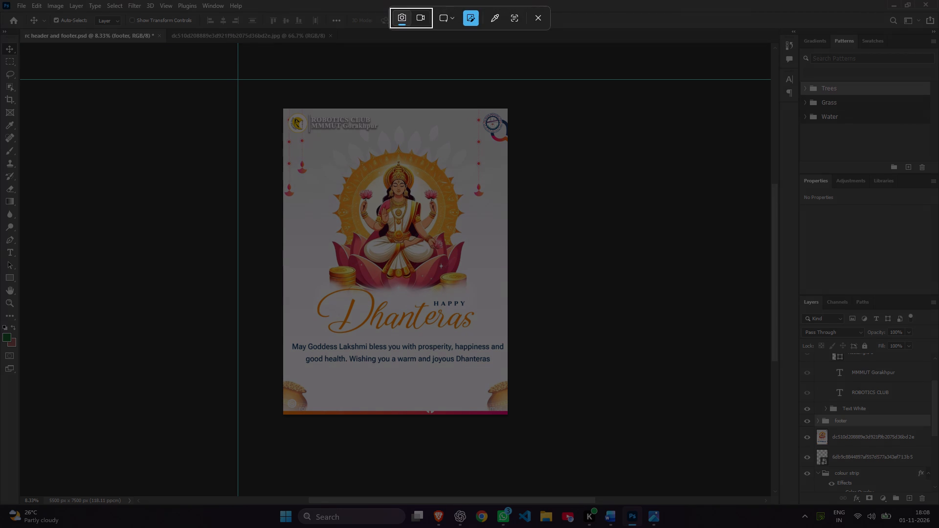
pyautogui.moveTo(12, 11); pyautogui.dragTo(938, 493)
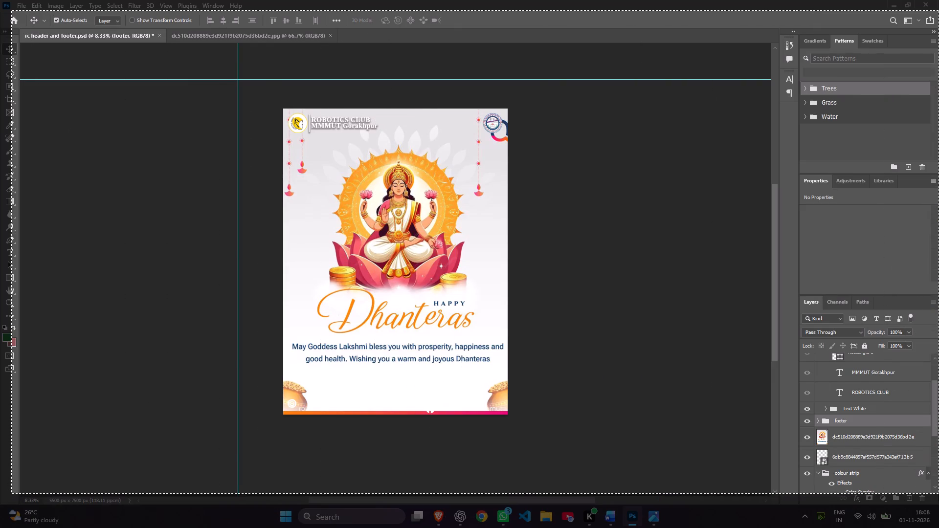
pyautogui.moveTo(938, 493); pyautogui.dragTo(582, 451)
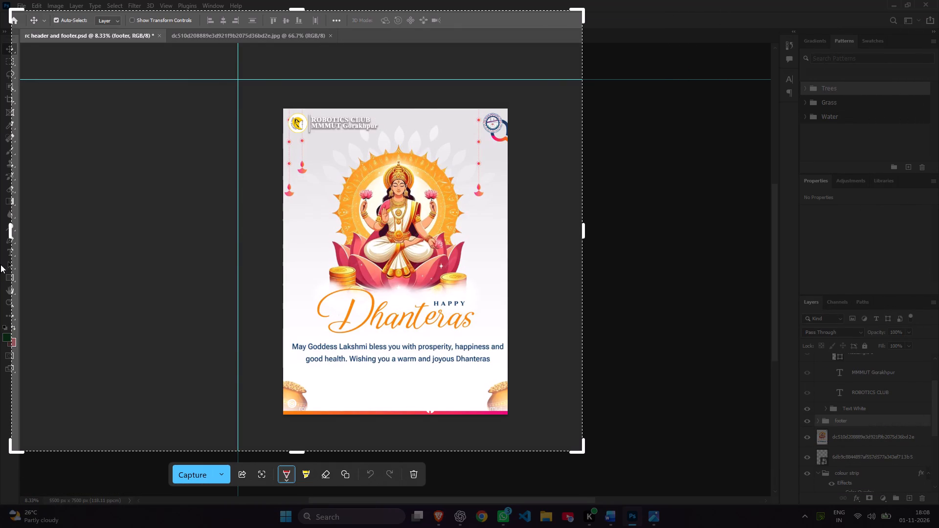
pyautogui.moveTo(9, 230); pyautogui.dragTo(75, 232)
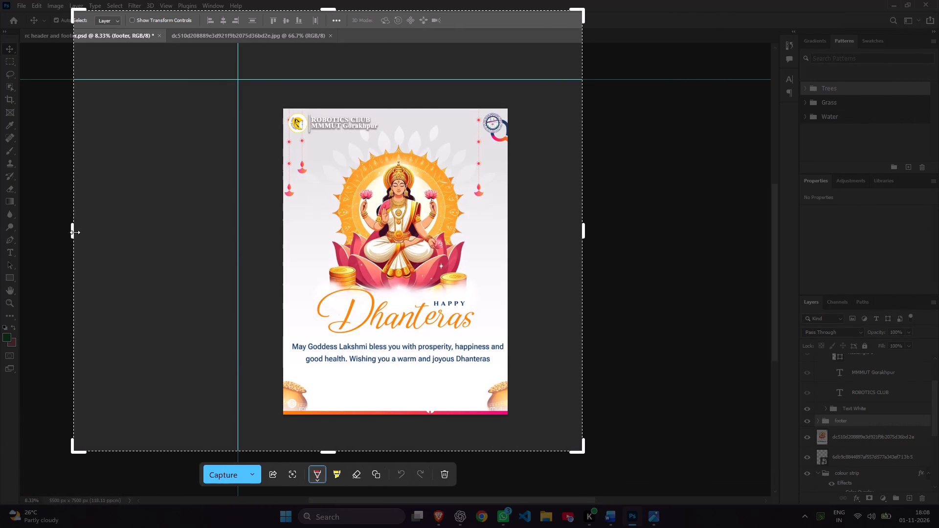
pyautogui.moveTo(75, 232); pyautogui.dragTo(246, 248)
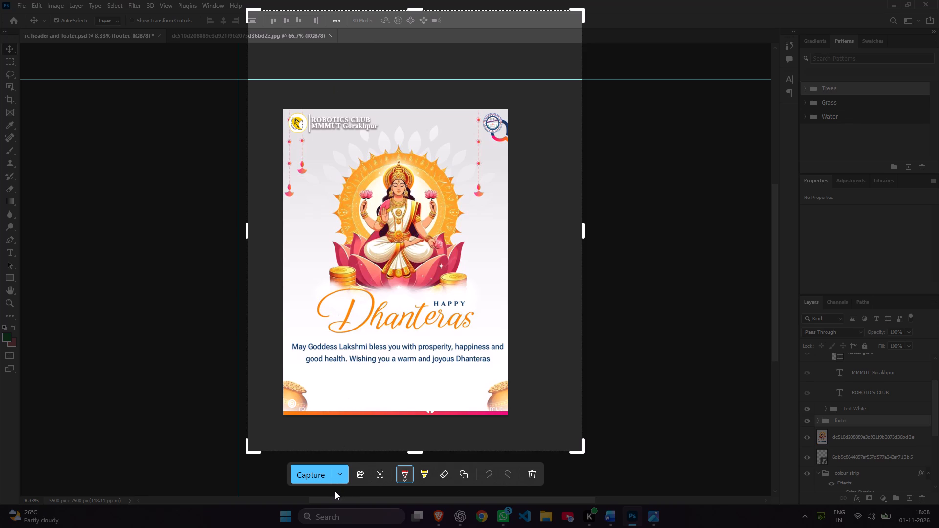
# Capture the marked area around the Dhanteras poster as a screenshot.
pyautogui.click(299, 470)
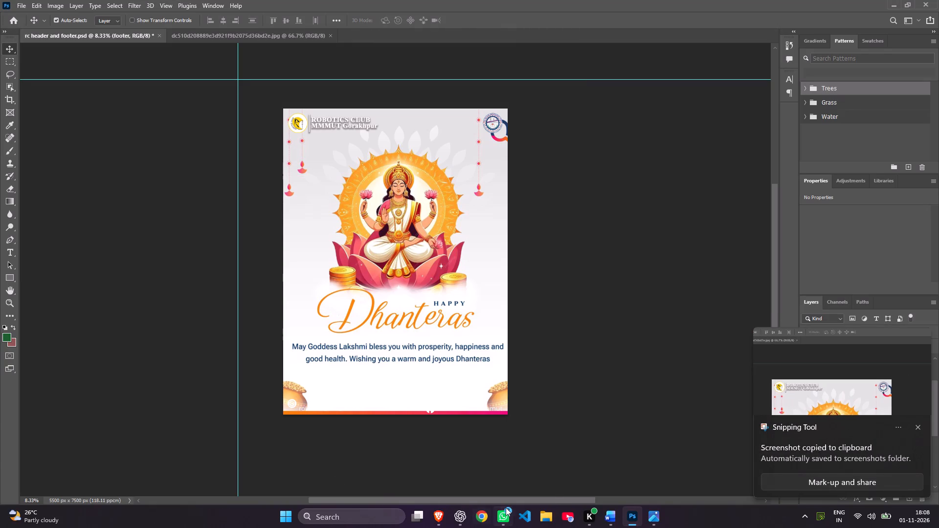
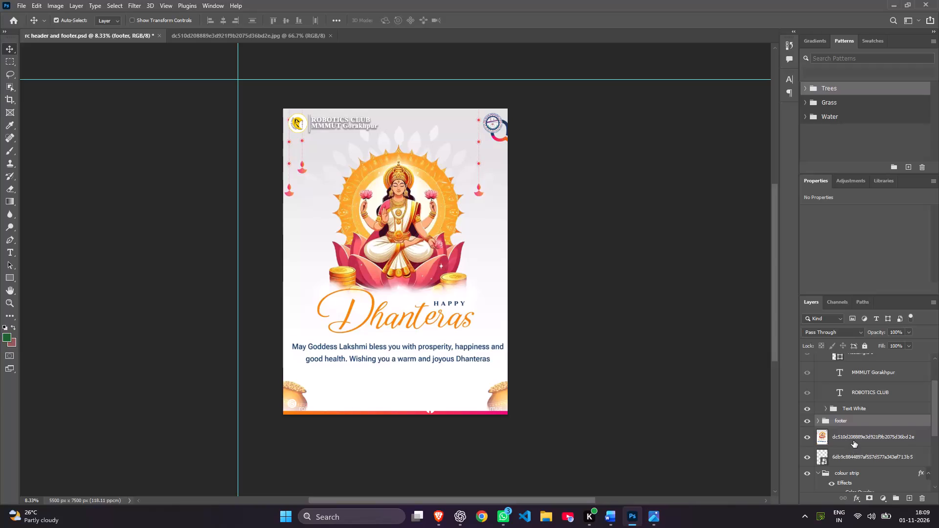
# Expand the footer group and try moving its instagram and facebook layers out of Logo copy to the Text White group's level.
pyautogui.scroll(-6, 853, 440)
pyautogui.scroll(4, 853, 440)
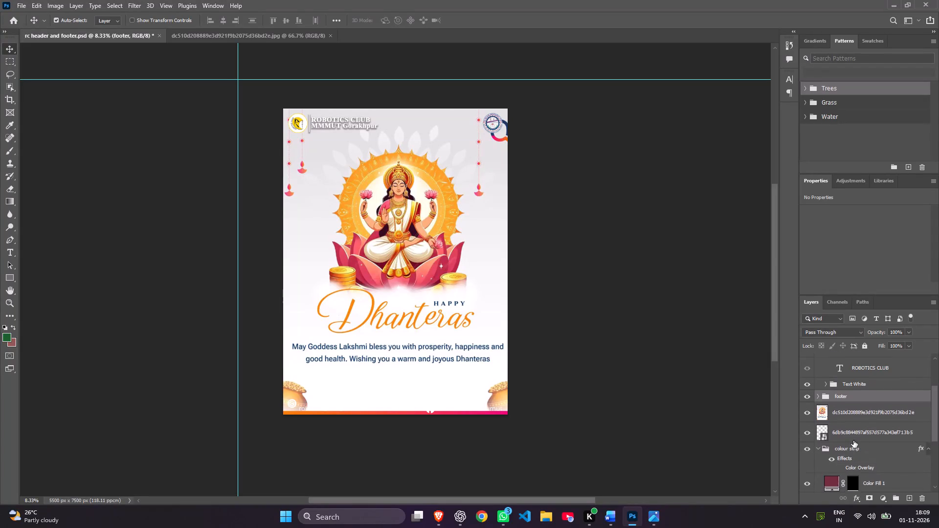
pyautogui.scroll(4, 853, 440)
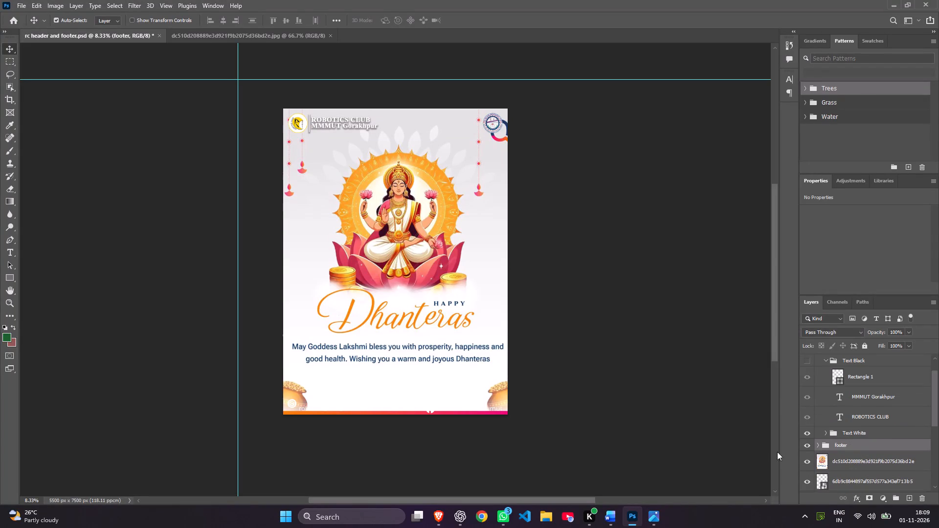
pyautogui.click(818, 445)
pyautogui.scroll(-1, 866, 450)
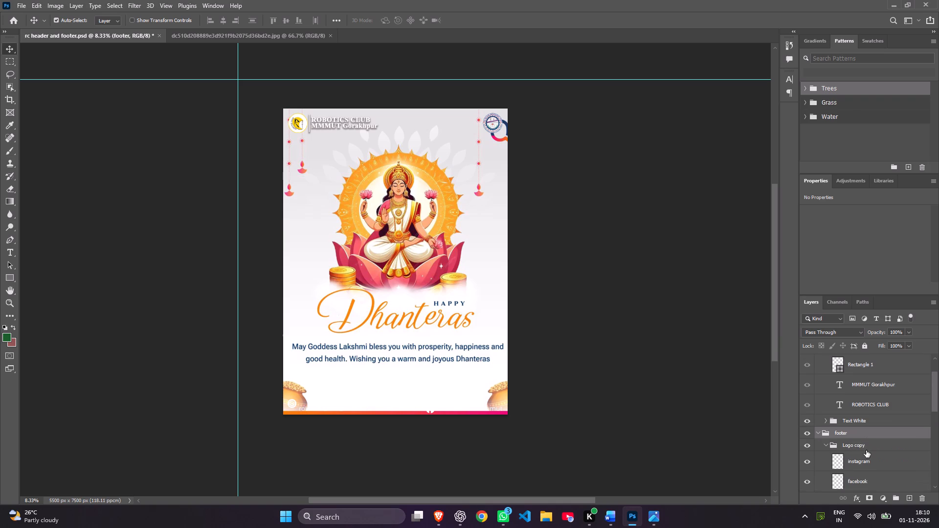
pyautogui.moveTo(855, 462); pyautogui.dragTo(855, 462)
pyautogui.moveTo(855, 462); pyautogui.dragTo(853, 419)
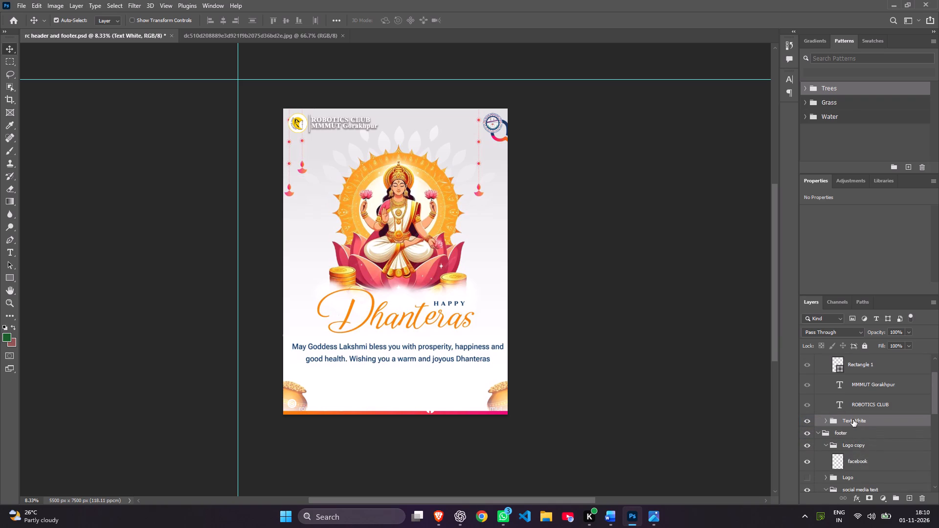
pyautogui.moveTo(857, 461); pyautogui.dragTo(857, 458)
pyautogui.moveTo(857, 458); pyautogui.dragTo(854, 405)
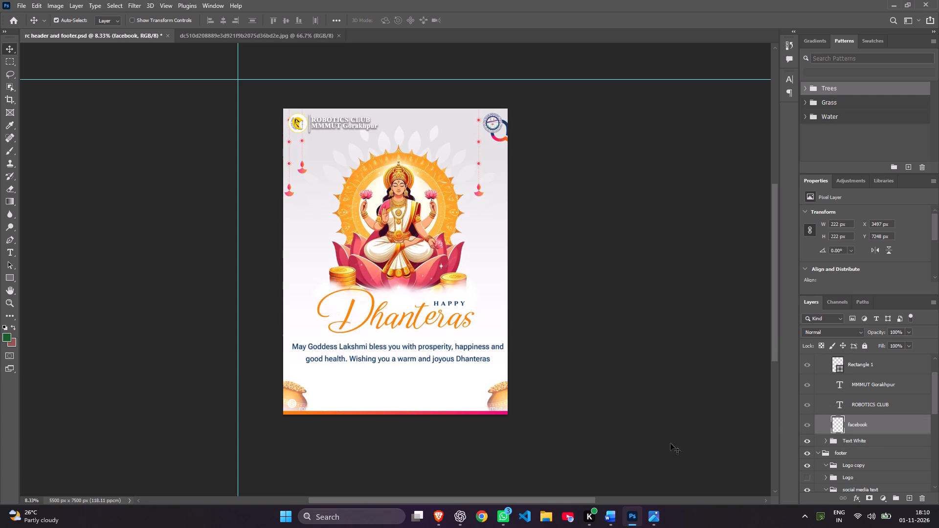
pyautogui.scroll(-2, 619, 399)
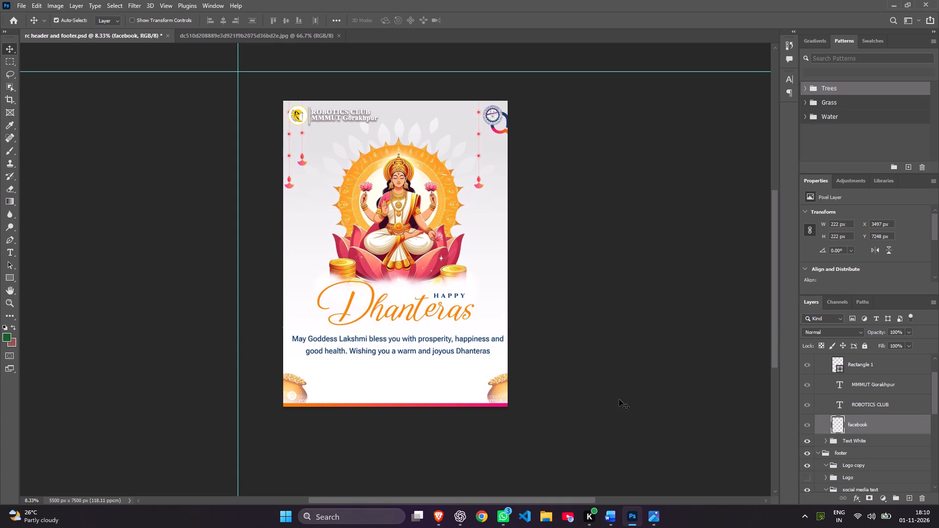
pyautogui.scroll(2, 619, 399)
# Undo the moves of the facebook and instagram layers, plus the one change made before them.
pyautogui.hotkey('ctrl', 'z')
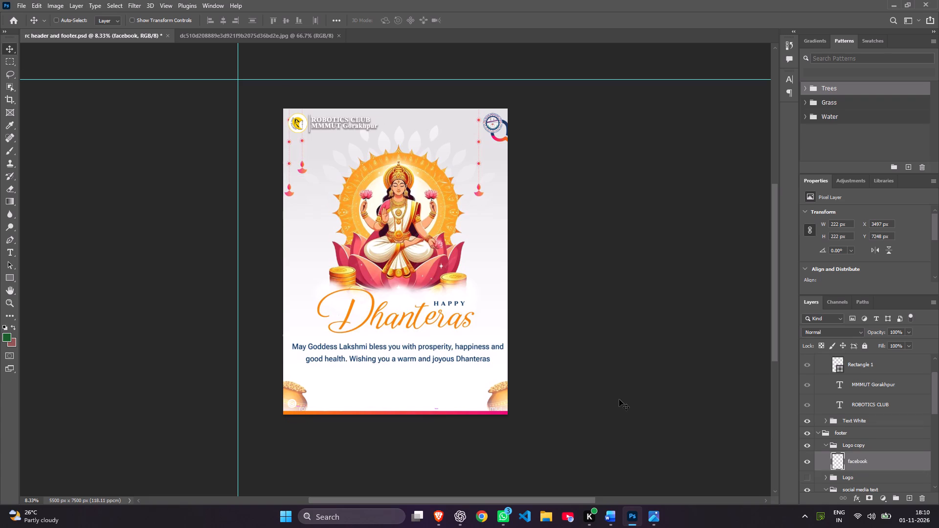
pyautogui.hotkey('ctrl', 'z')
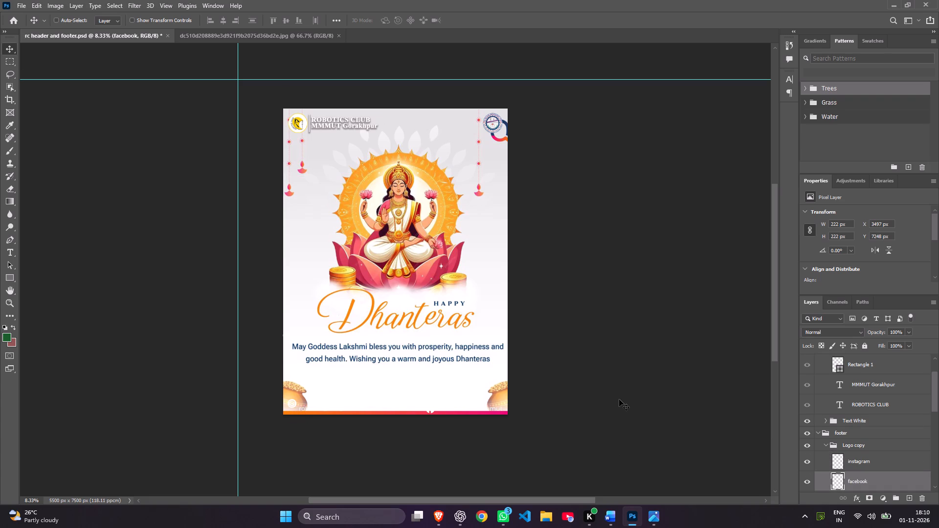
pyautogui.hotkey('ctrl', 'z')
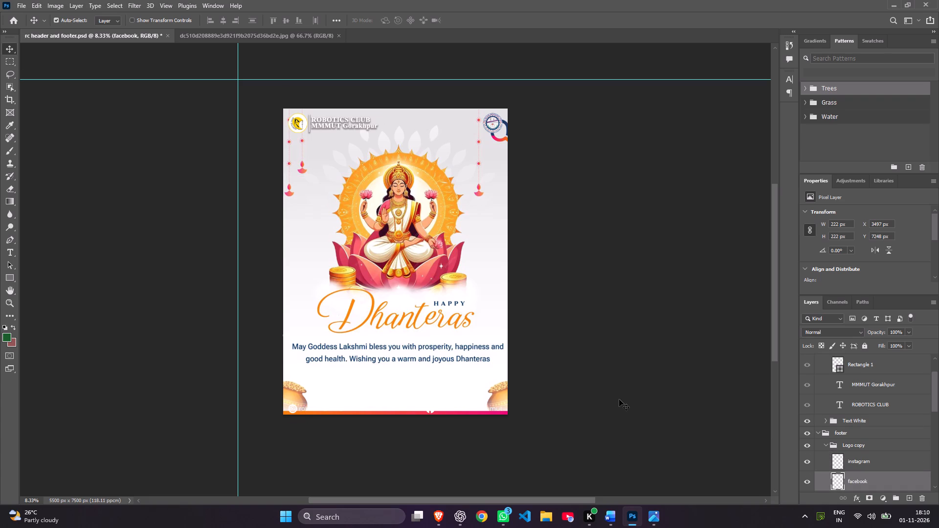
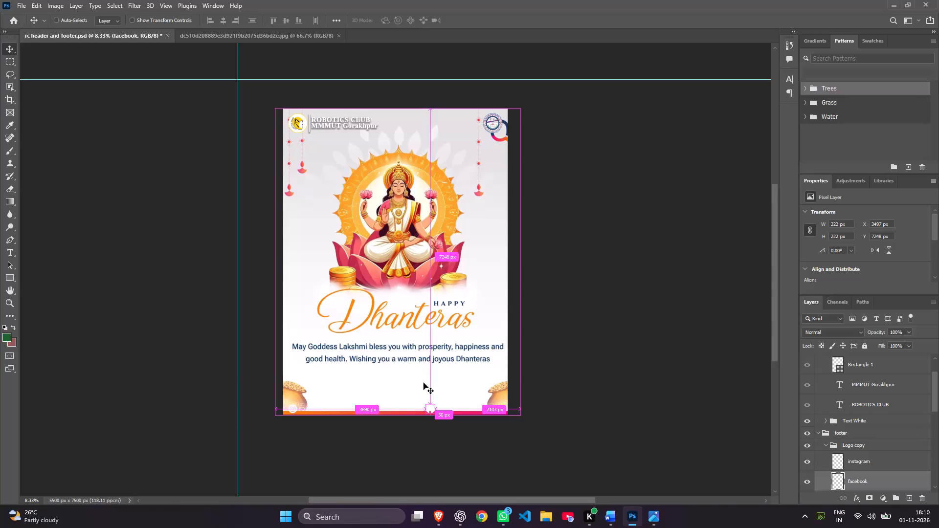
# Undo the recent poster edits step by step, back to the RC header and footer on a transparent canvas with the maroon footer strip.
pyautogui.hotkey('ctrl', 'z')
pyautogui.hotkey('ctrl', 'z')
pyautogui.hotkey('ctrl', 'z')
pyautogui.hotkey('ctrl', 'z')
pyautogui.hotkey('ctrl', 'z')
pyautogui.hotkey('ctrl', 'z')
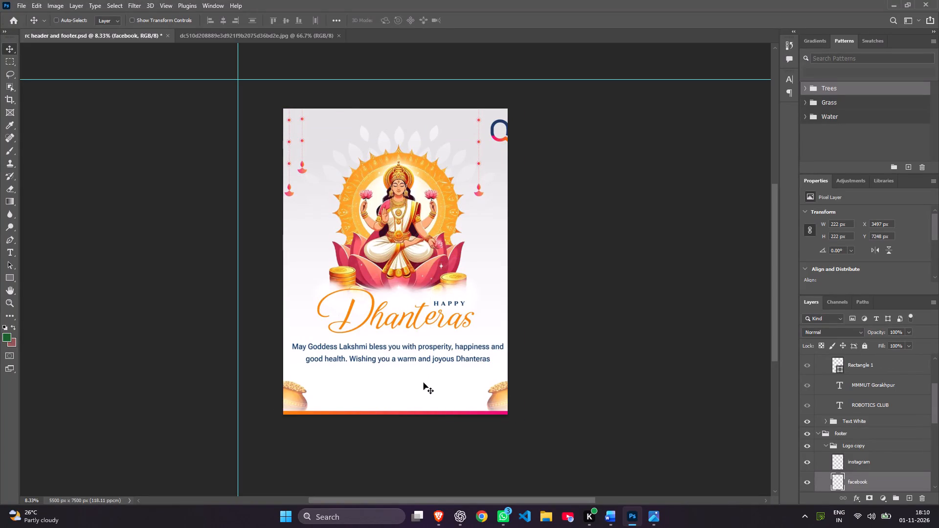
pyautogui.hotkey('ctrl', 'z')
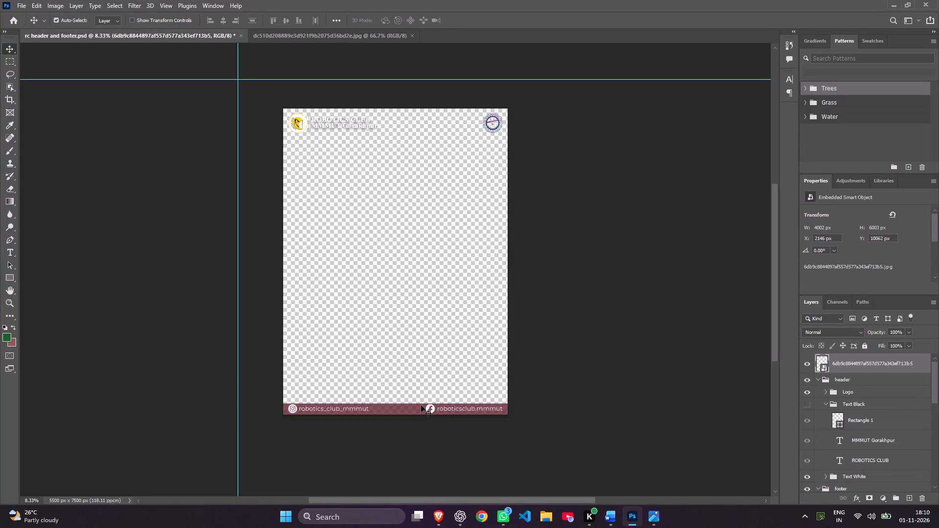
# Select the roboticsclub.mmmut text in the footer and examine the footer's layers down to the colour strip and gradient strip groups.
pyautogui.click(453, 408)
pyautogui.click(453, 408)
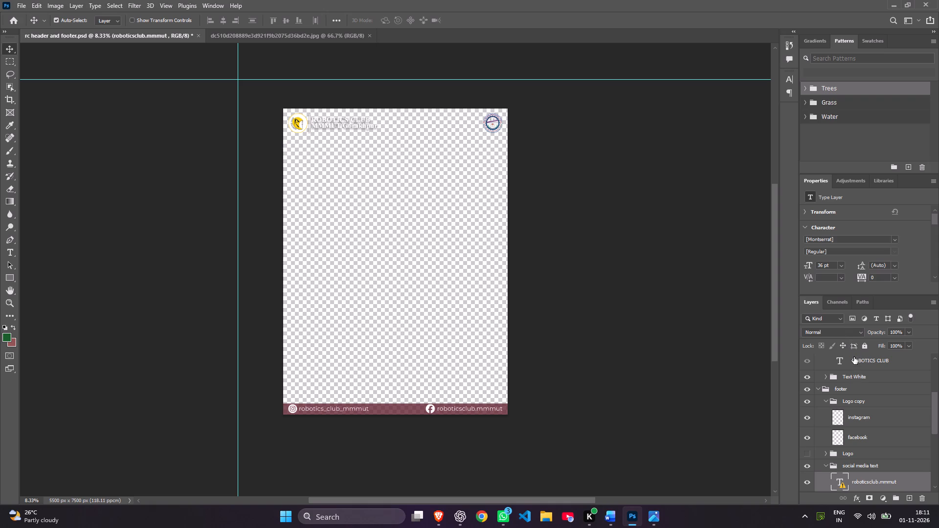
pyautogui.scroll(-4, 862, 432)
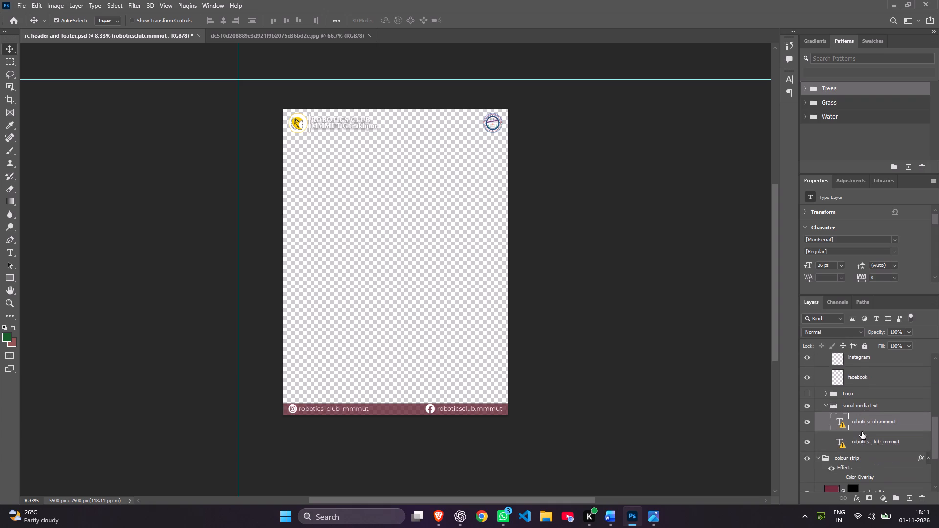
pyautogui.scroll(-1, 862, 432)
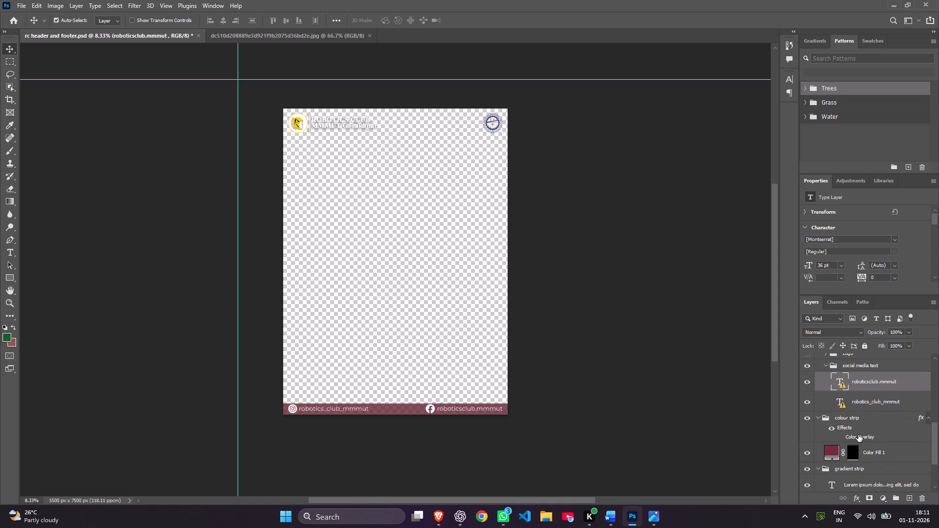
# Select the Color Fill 1 layer in the colour strip group and examine the layers below it, down to Layer 1.
pyautogui.click(883, 453)
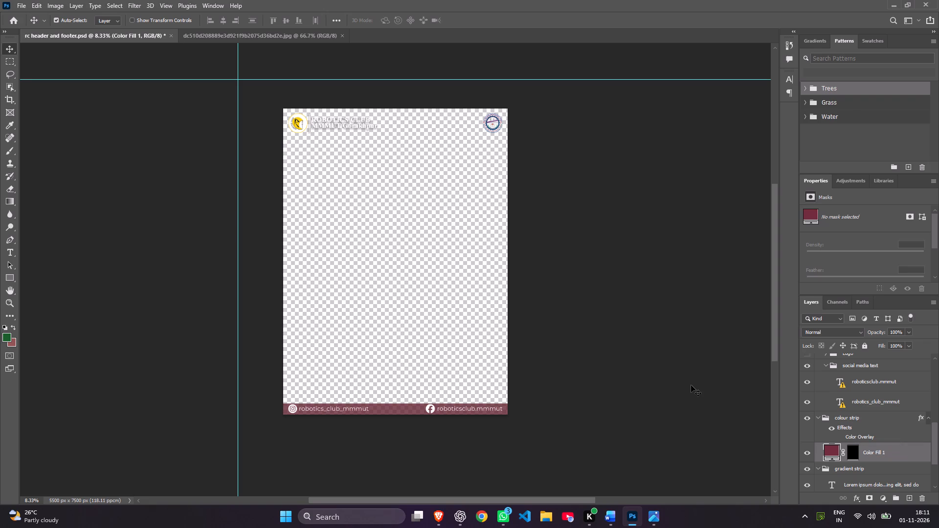
pyautogui.scroll(4, 691, 385)
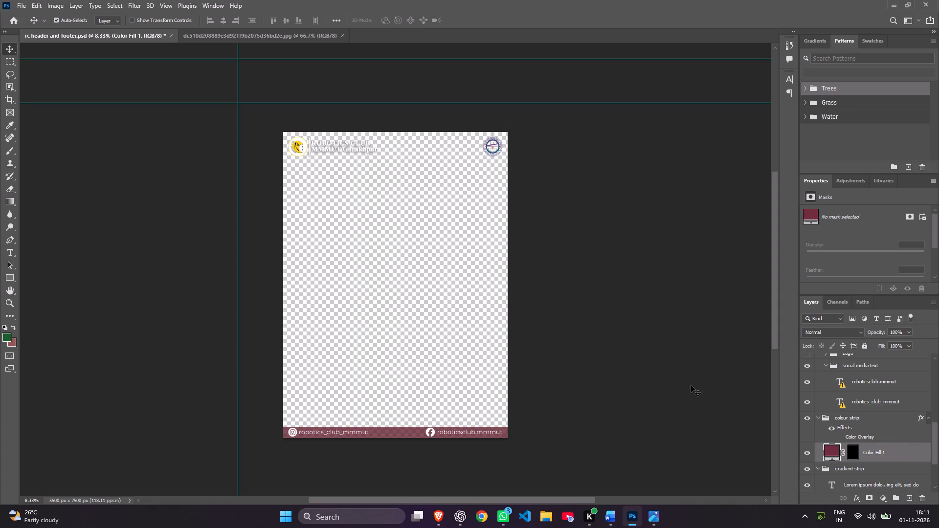
pyautogui.scroll(2, 691, 385)
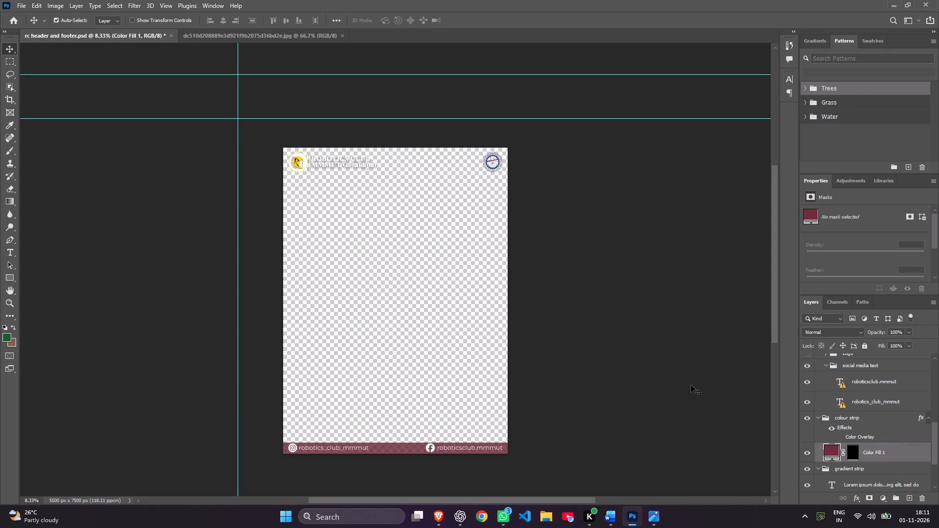
pyautogui.scroll(-1, 691, 385)
pyautogui.scroll(-3, 854, 450)
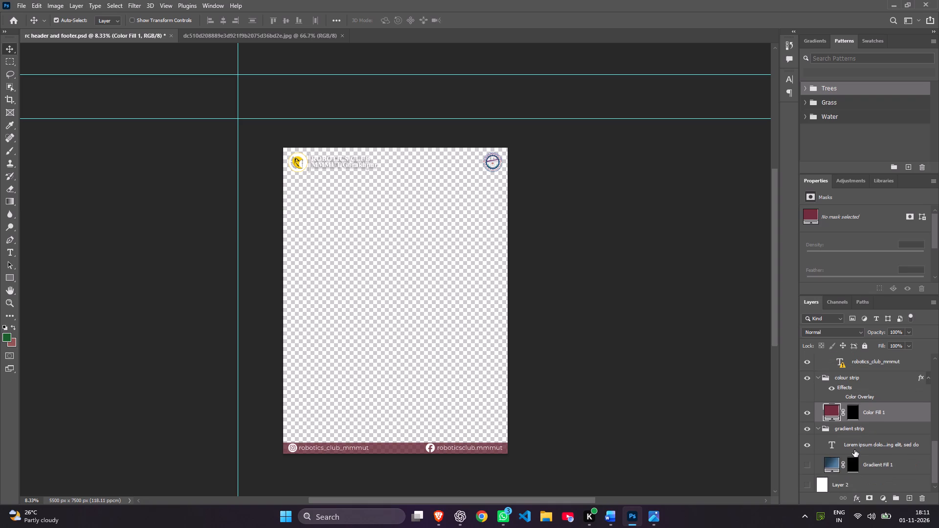
pyautogui.scroll(2, 854, 450)
pyautogui.scroll(-2, 854, 450)
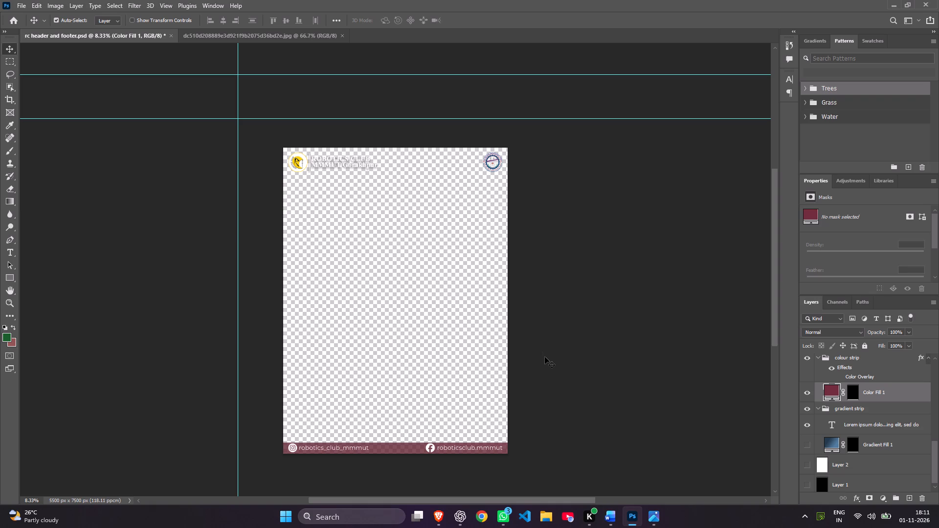
pyautogui.press('Print')
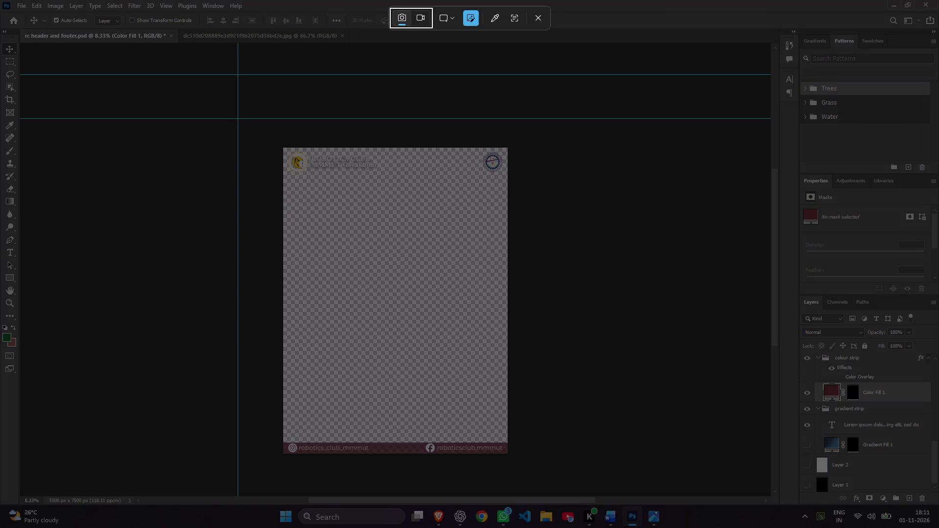
pyautogui.moveTo(234, 125); pyautogui.dragTo(844, 527)
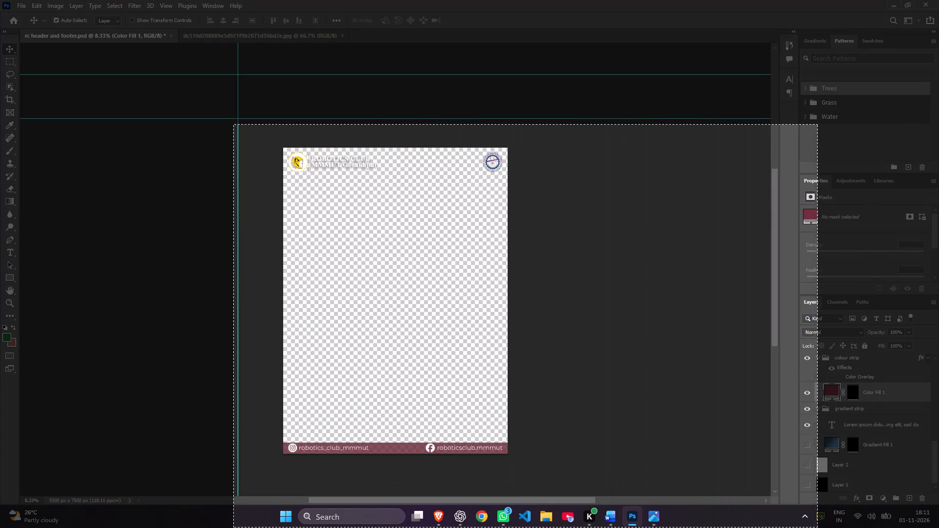
pyautogui.moveTo(844, 527); pyautogui.dragTo(935, 502)
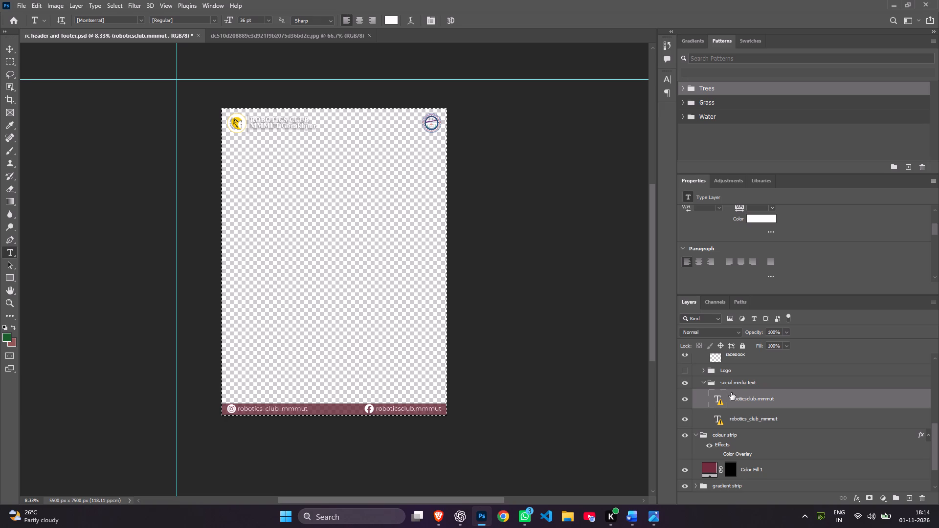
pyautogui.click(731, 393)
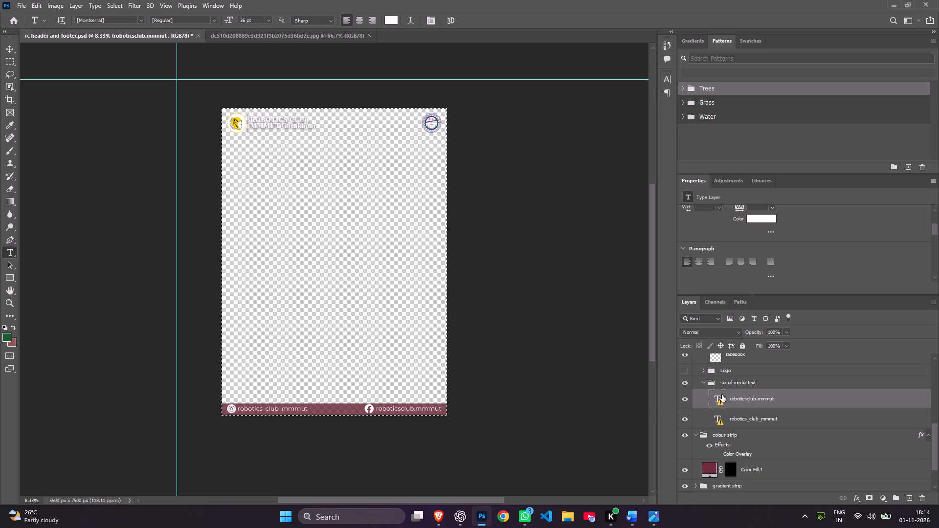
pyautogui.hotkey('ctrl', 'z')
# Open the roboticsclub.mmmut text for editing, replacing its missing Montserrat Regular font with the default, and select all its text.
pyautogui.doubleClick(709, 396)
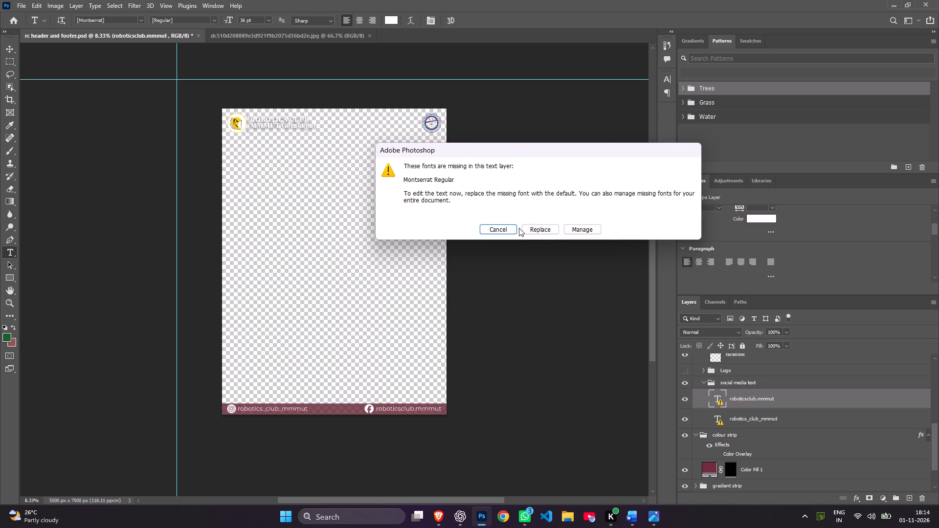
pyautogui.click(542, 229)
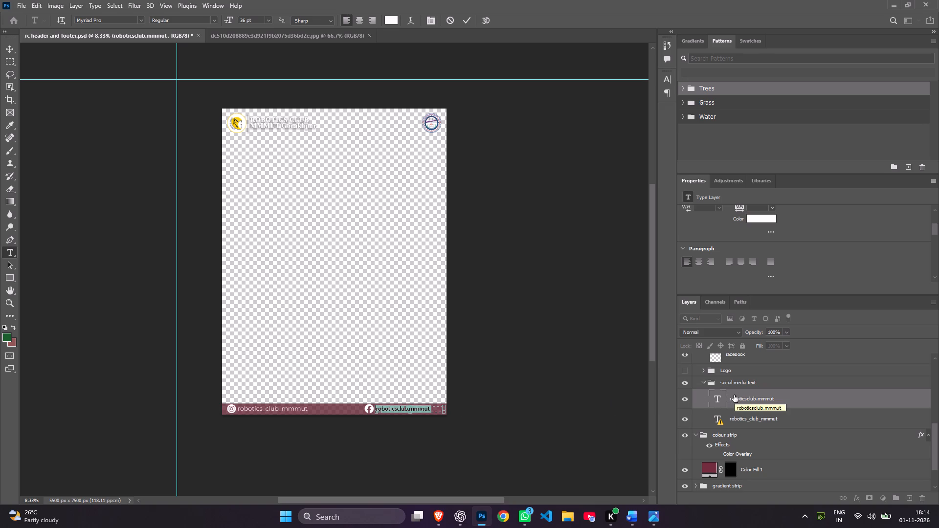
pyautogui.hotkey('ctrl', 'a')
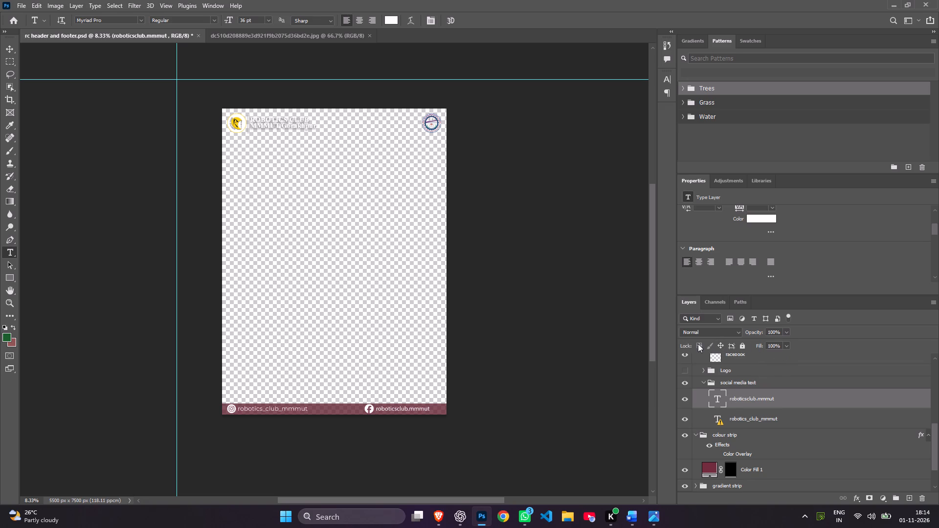
# Filter the layer list by kind, including adjustment, pixel, smart object, shape and type layers.
pyautogui.click(741, 319)
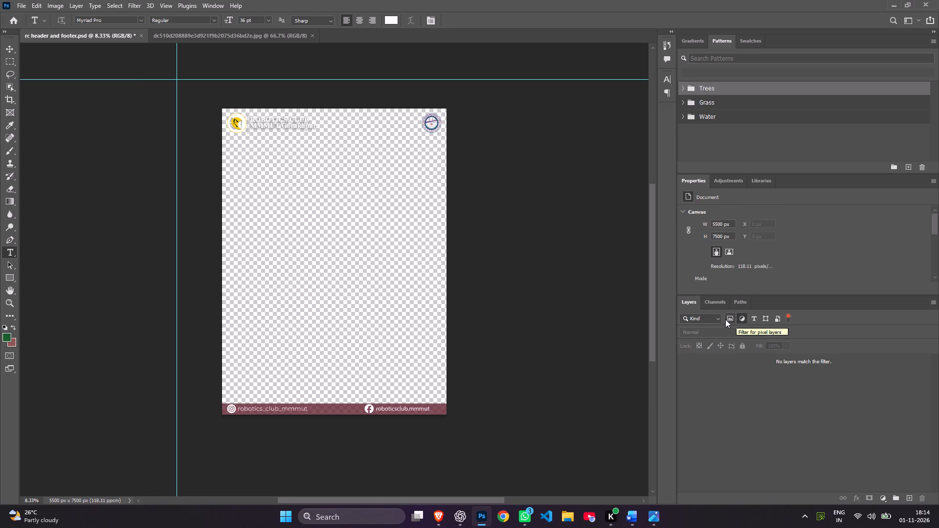
pyautogui.click(725, 319)
pyautogui.click(789, 313)
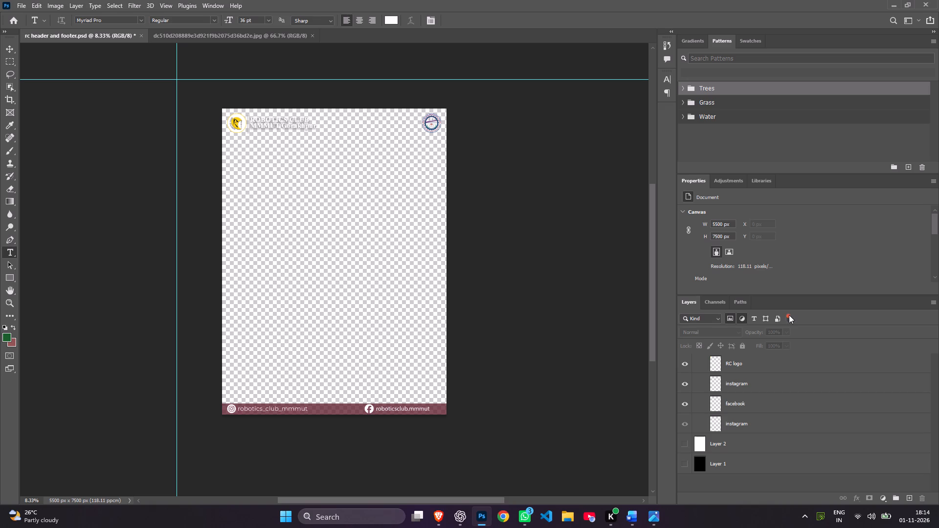
pyautogui.click(788, 318)
pyautogui.click(788, 318)
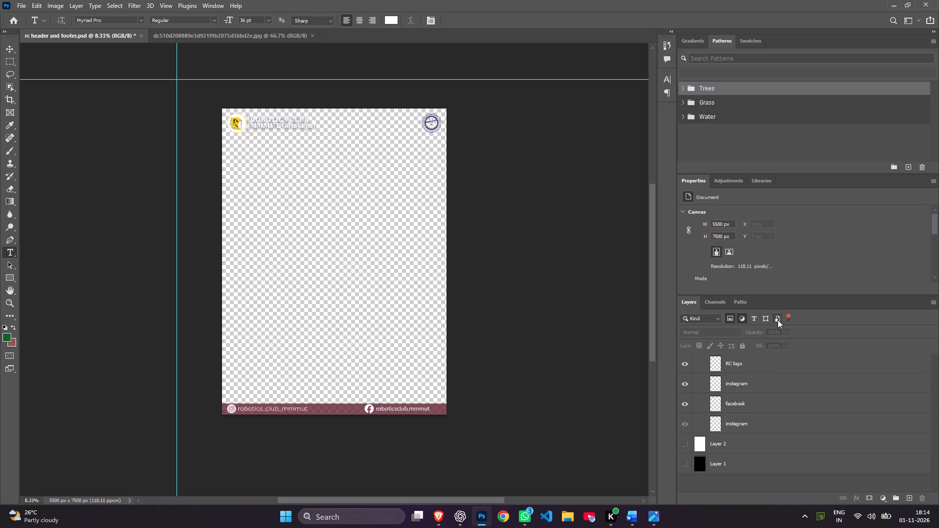
pyautogui.click(778, 320)
pyautogui.click(763, 320)
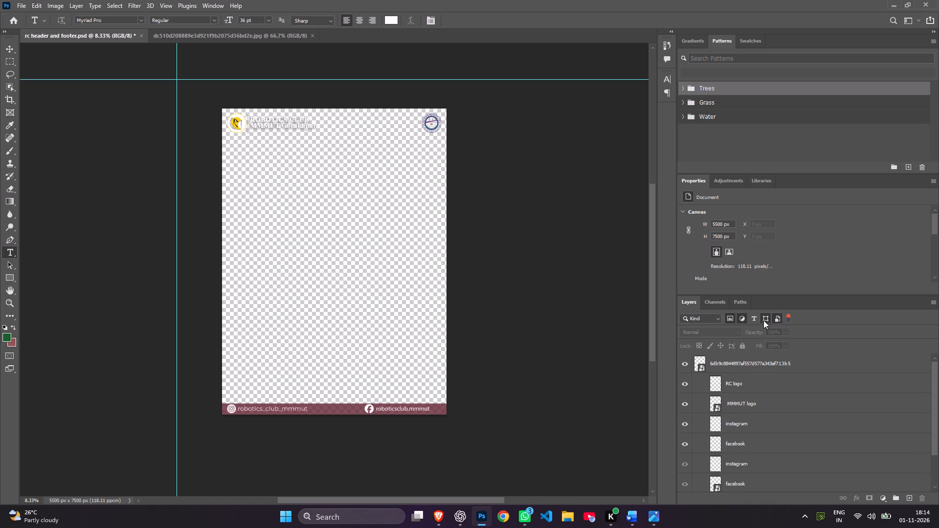
pyautogui.click(753, 319)
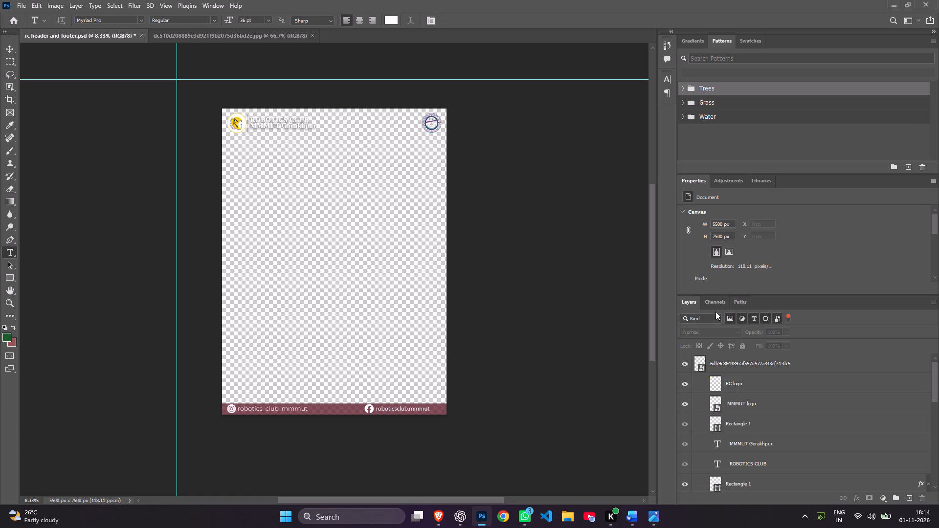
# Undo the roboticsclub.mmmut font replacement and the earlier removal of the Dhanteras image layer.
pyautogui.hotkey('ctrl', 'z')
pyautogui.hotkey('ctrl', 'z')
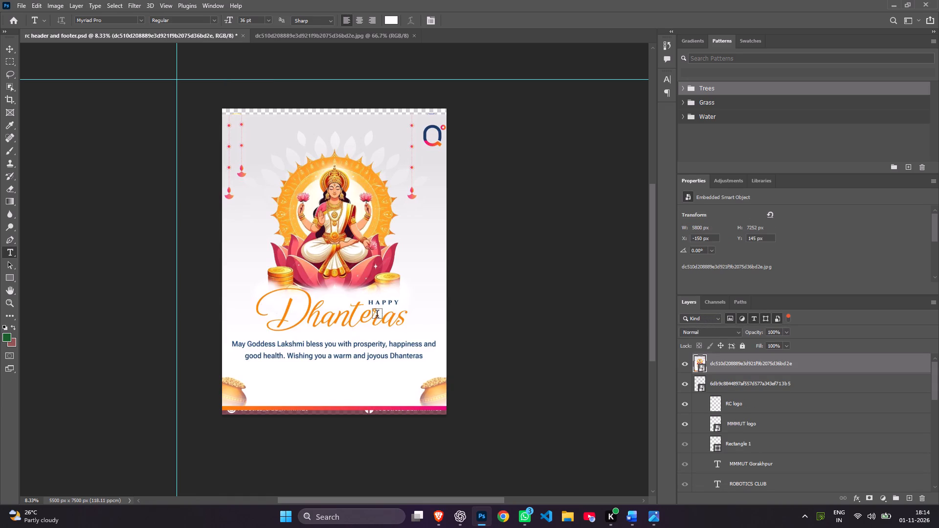
# Delete the Dhanteras image layer dc510d208889e3d921f9b2075d36bd2e from the header and footer document.
pyautogui.rightClick(356, 278)
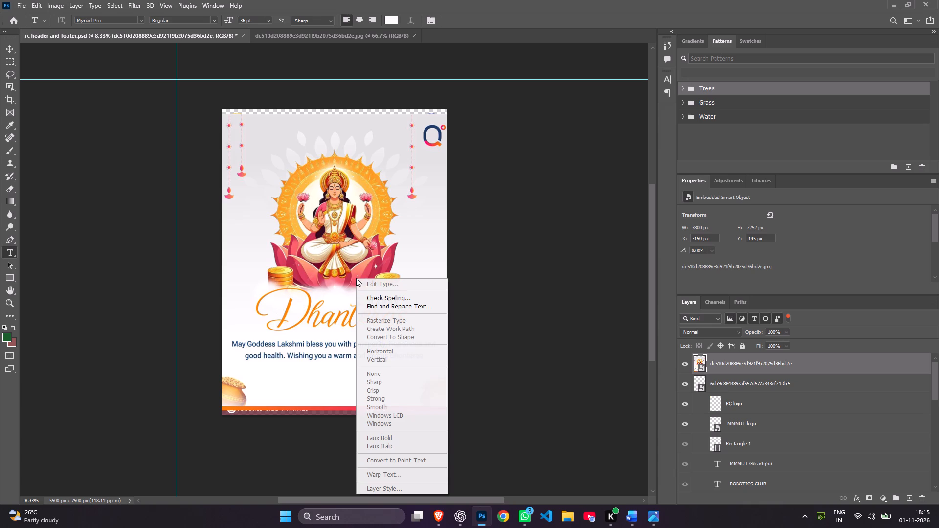
pyautogui.rightClick(740, 362)
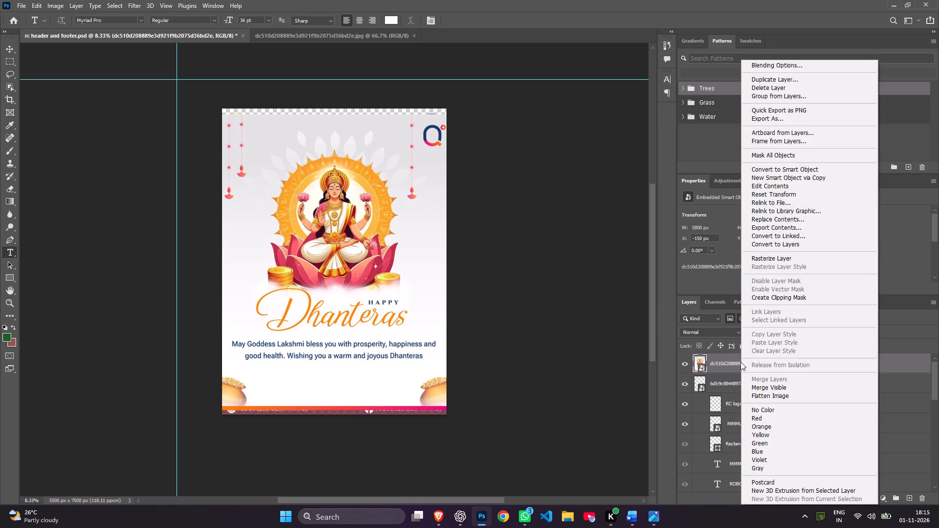
pyautogui.click(758, 84)
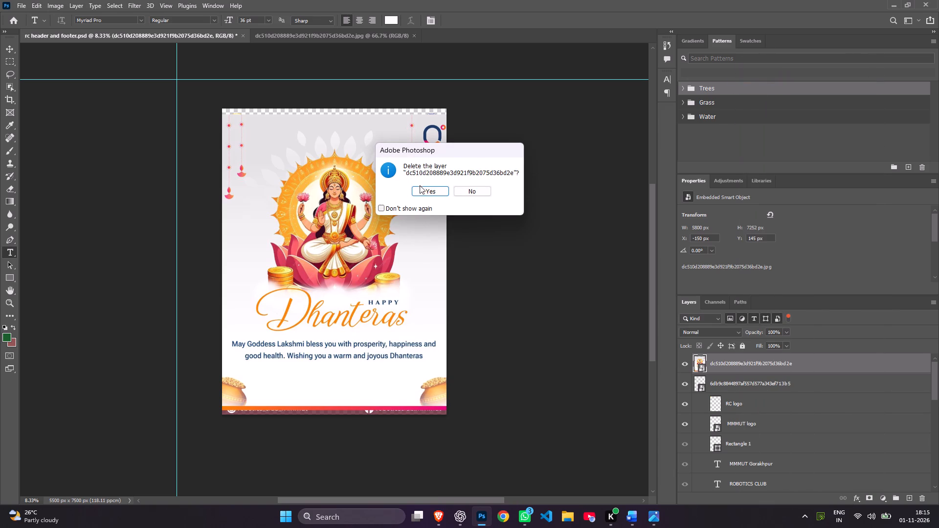
pyautogui.click(423, 193)
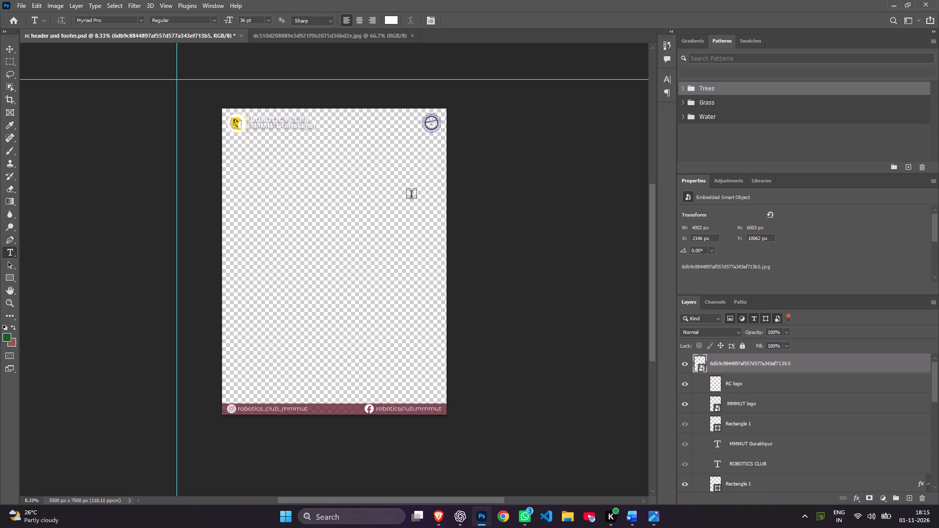
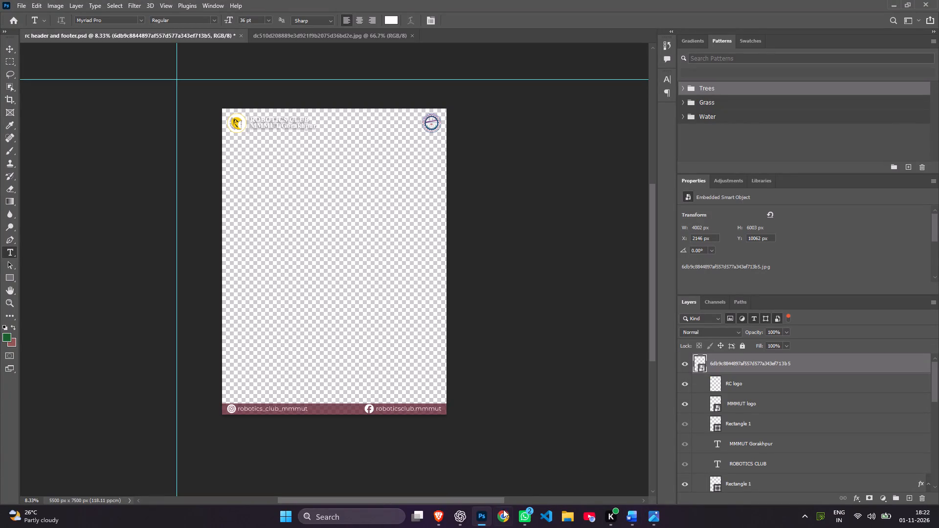
# Switch to the Brave browser and browse the recommended videos in the YouTube home feed.
pyautogui.click(443, 509)
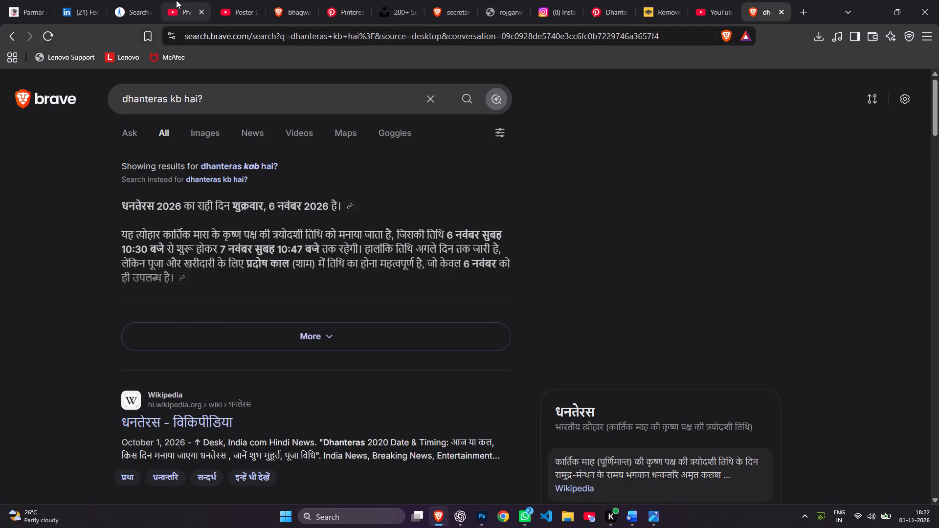
pyautogui.click(177, 13)
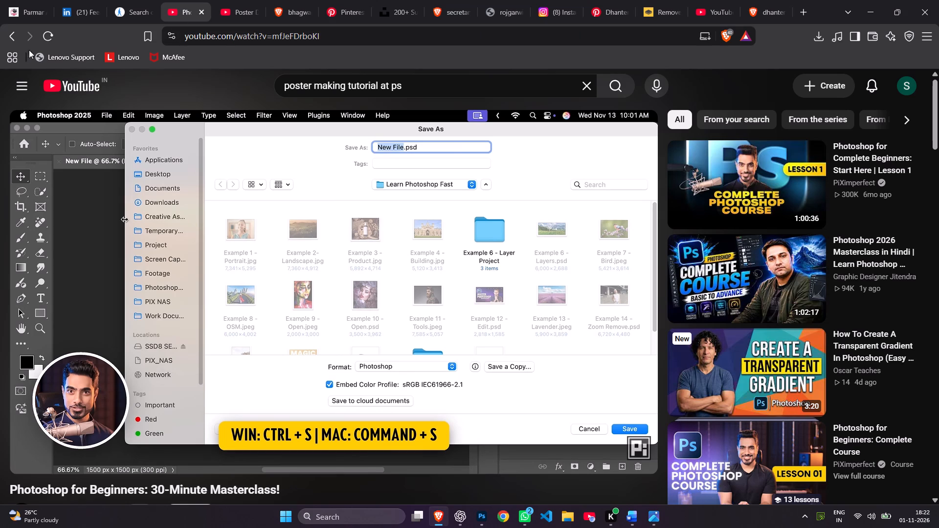
pyautogui.click(72, 81)
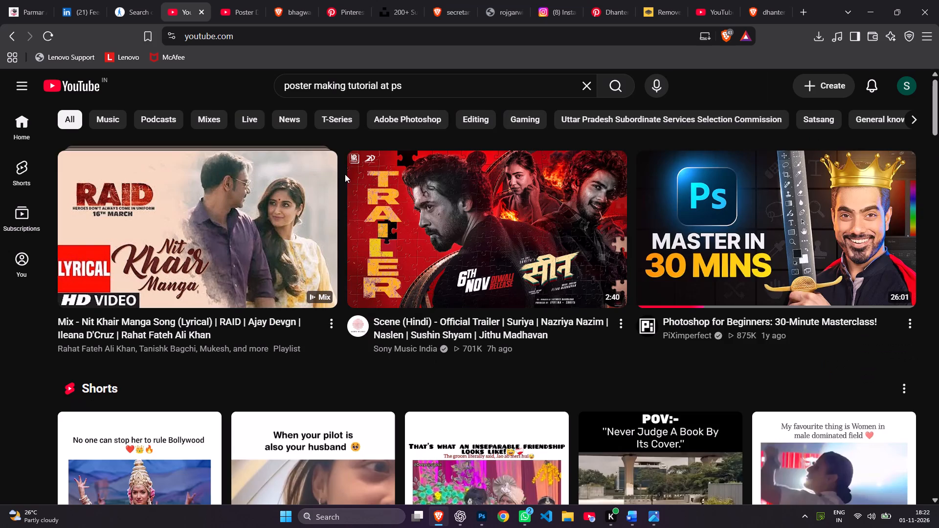
pyautogui.scroll(-3, 491, 240)
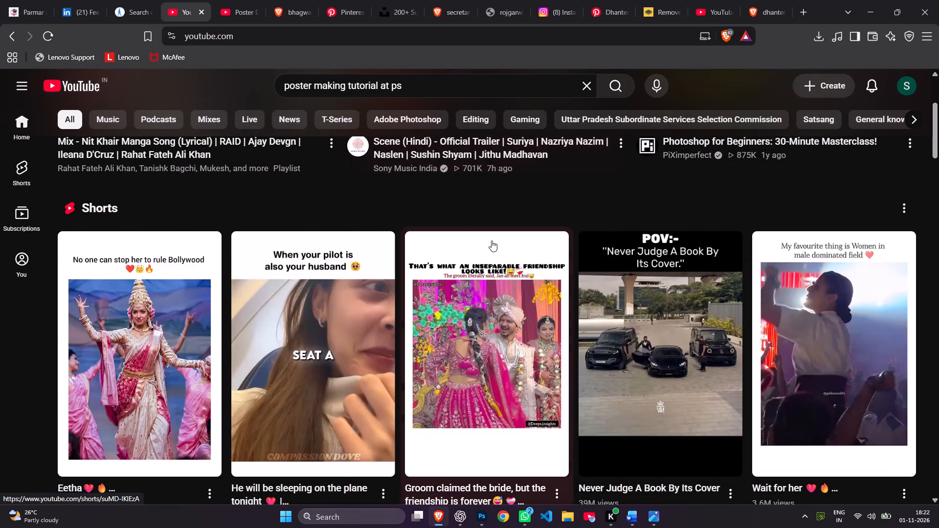
pyautogui.scroll(-1, 492, 241)
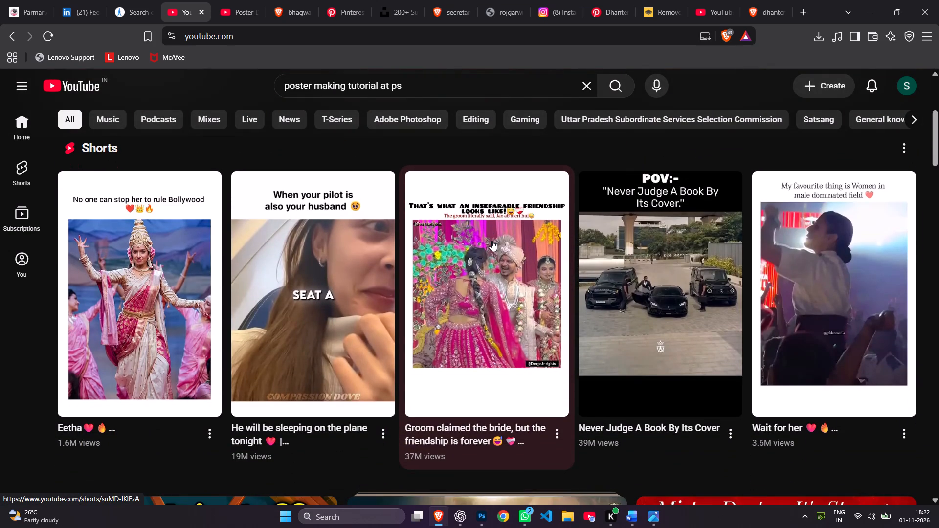
pyautogui.scroll(-13, 492, 241)
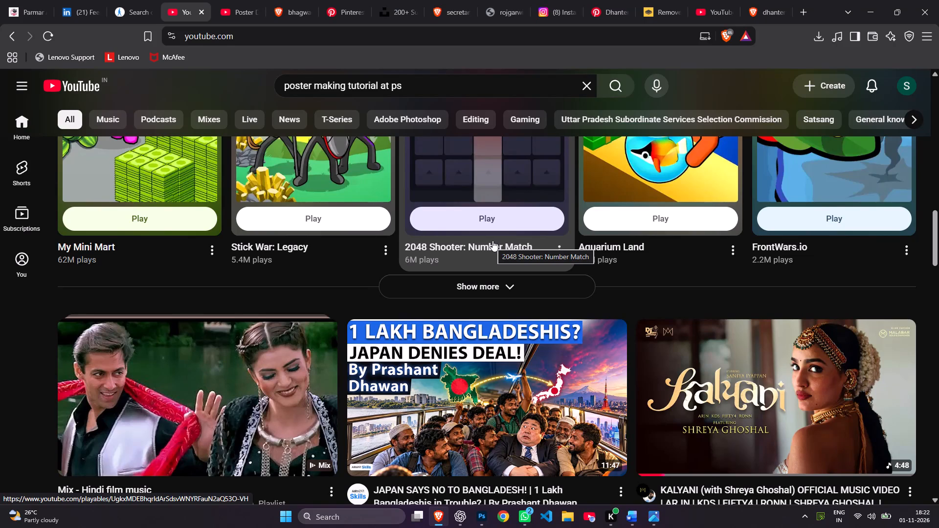
pyautogui.scroll(-3, 492, 241)
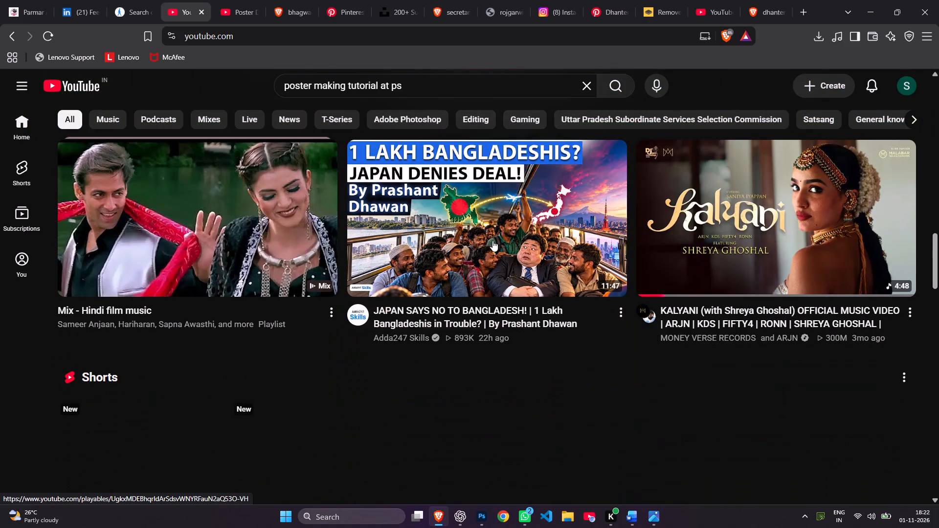
pyautogui.scroll(-3, 492, 241)
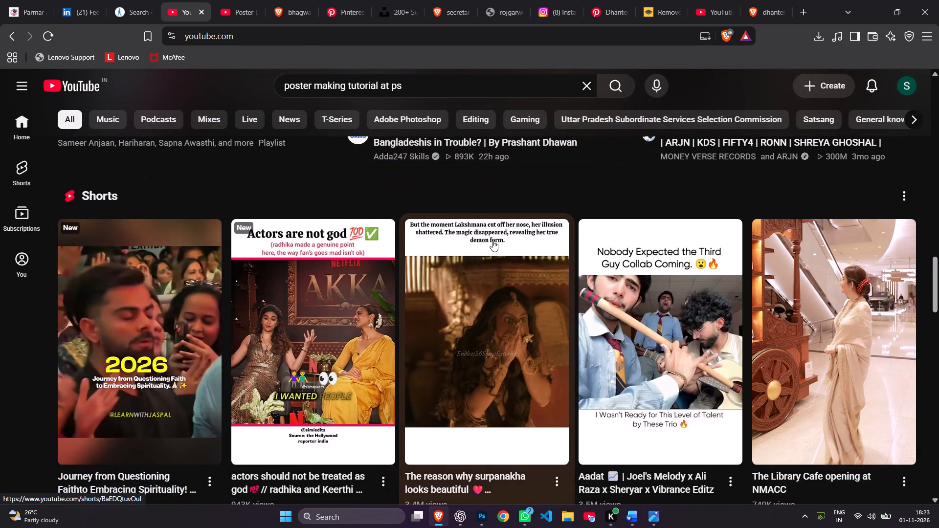
pyautogui.scroll(-6, 492, 241)
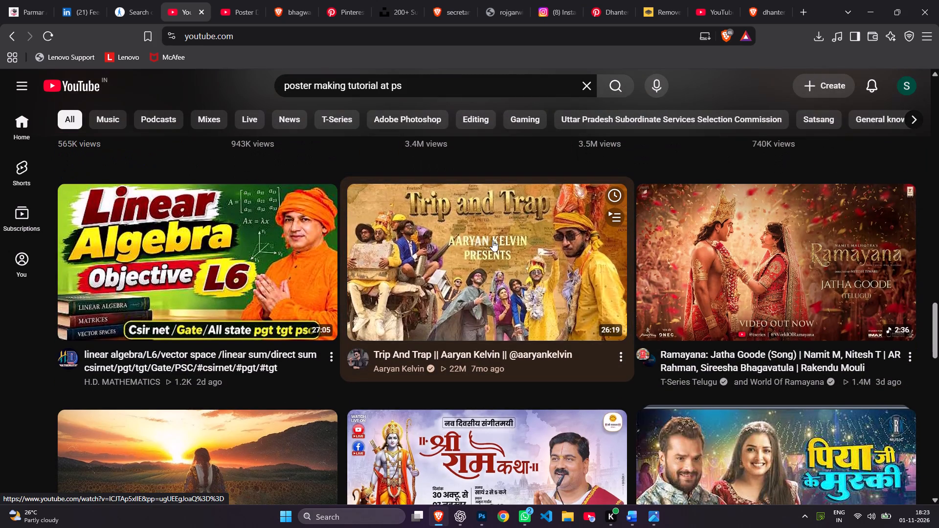
pyautogui.scroll(-2, 492, 241)
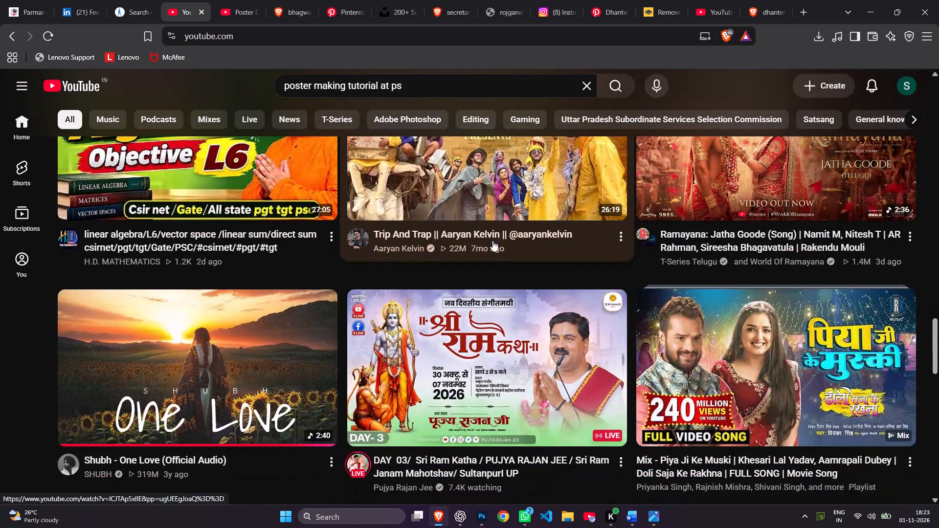
pyautogui.scroll(-9, 492, 241)
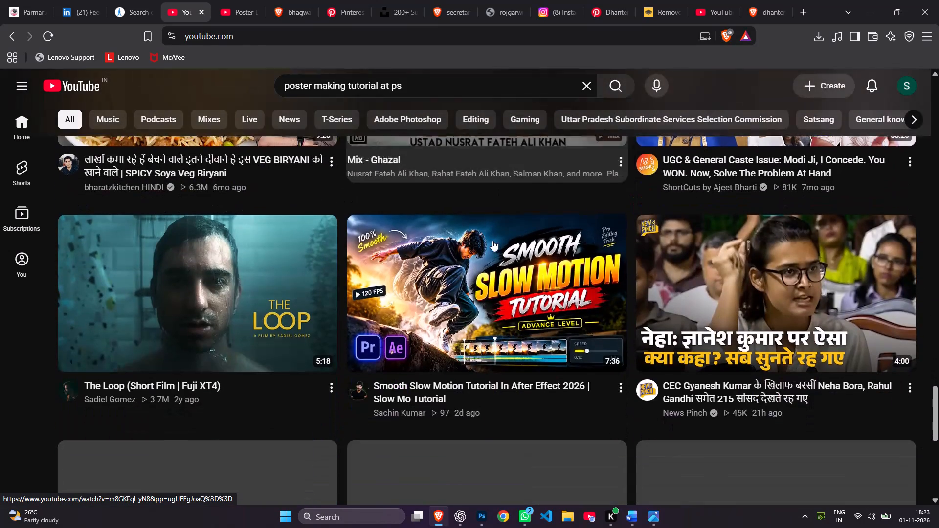
pyautogui.scroll(-1, 492, 241)
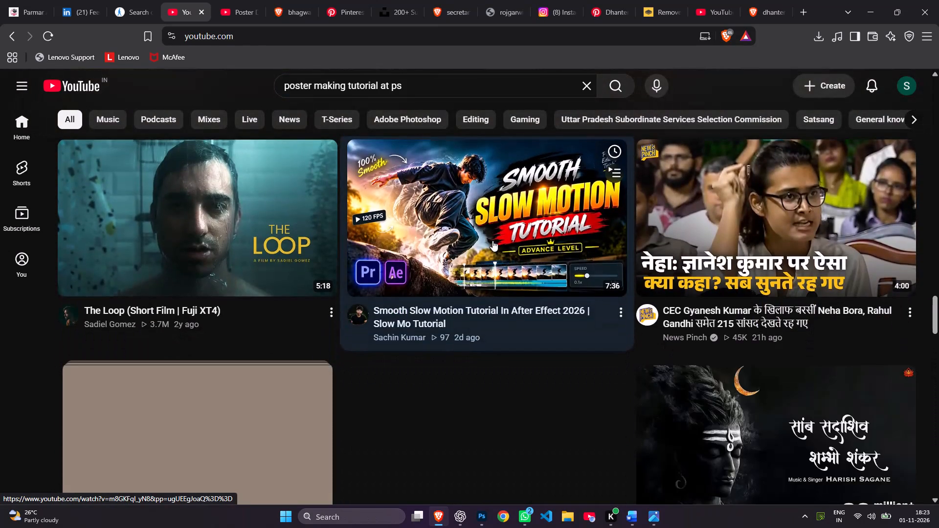
pyautogui.scroll(-5, 492, 241)
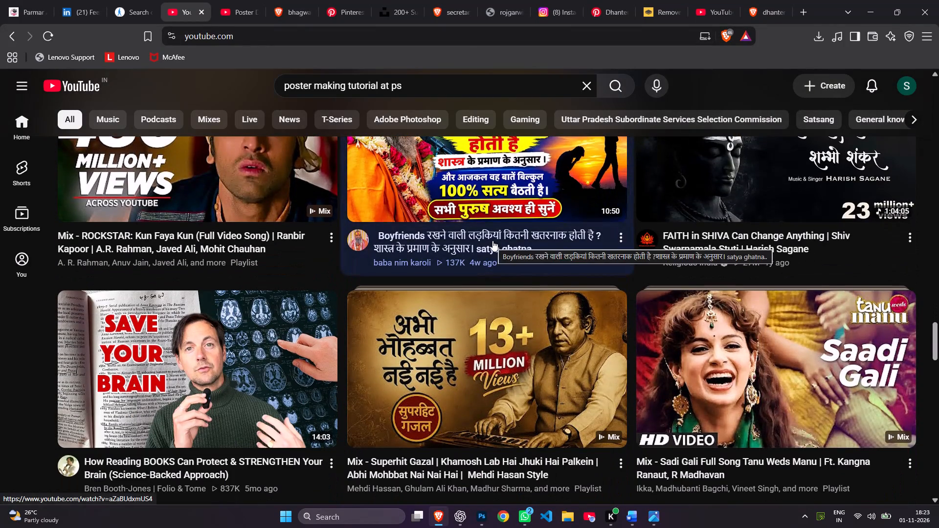
pyautogui.scroll(-6, 492, 241)
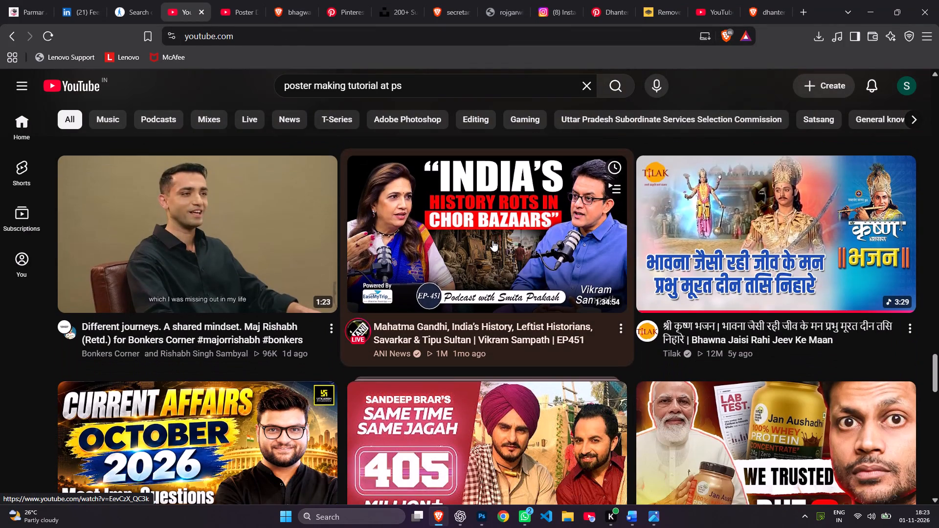
pyautogui.scroll(-5, 492, 241)
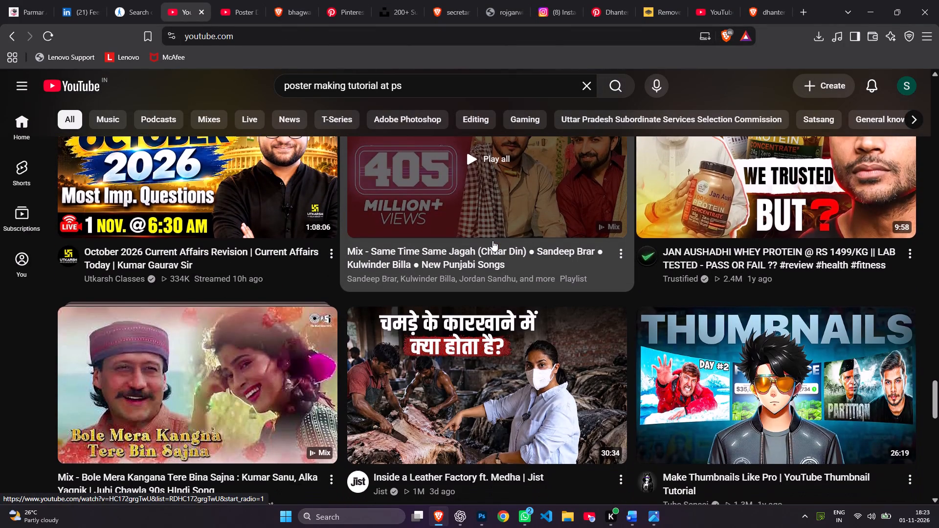
pyautogui.scroll(-6, 492, 241)
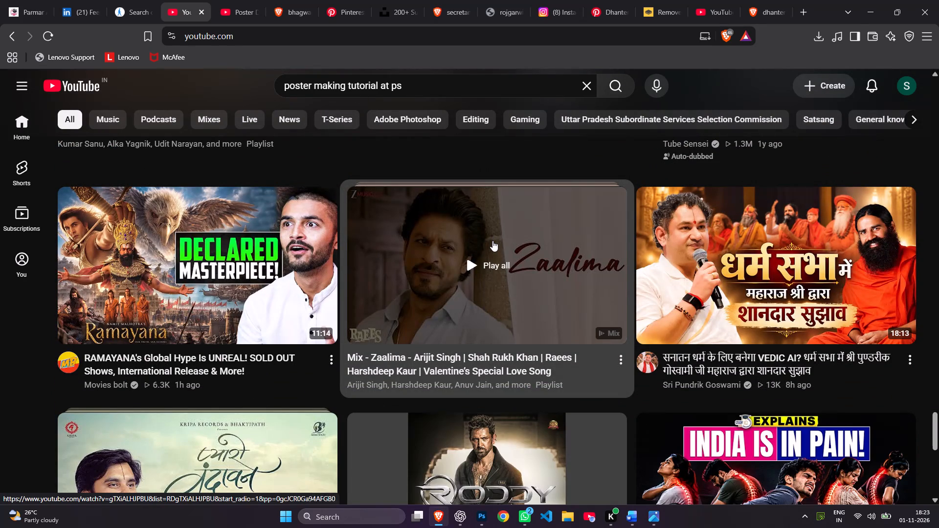
pyautogui.scroll(-5, 492, 241)
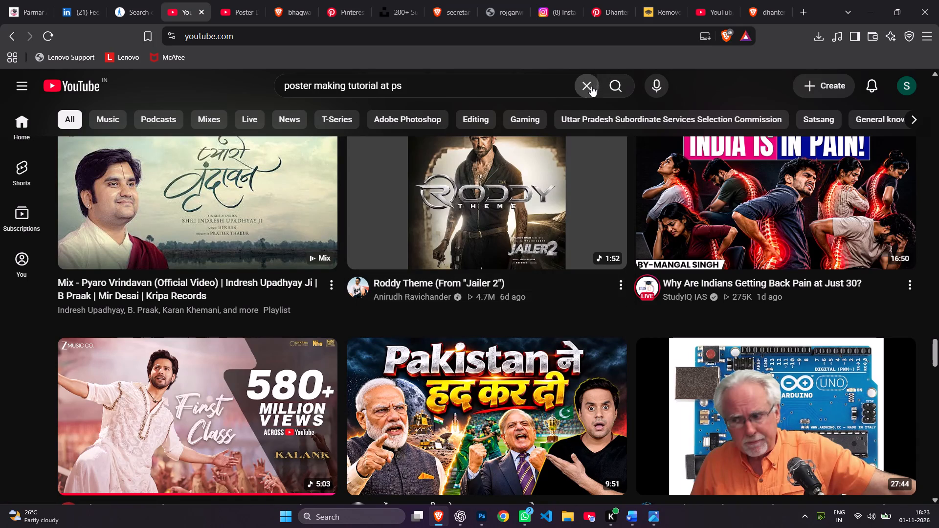
pyautogui.scroll(-3, 552, 208)
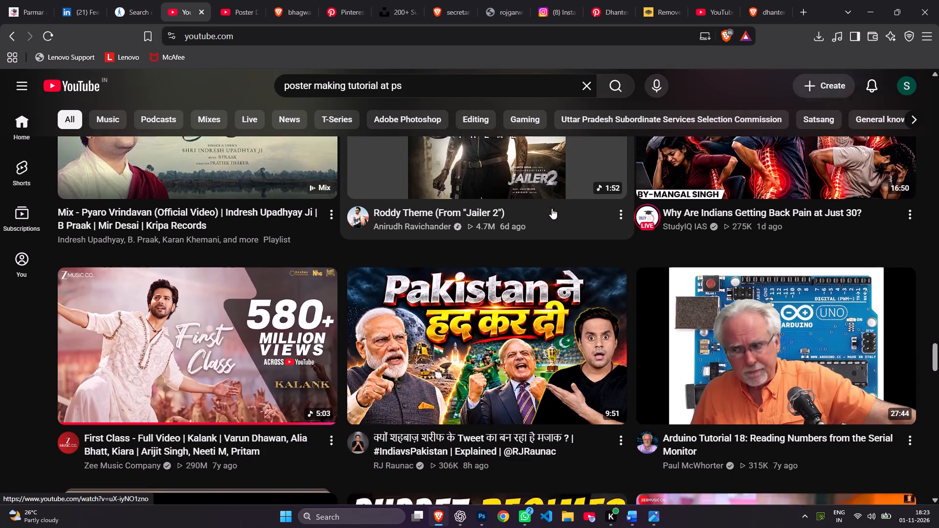
pyautogui.scroll(-3, 552, 208)
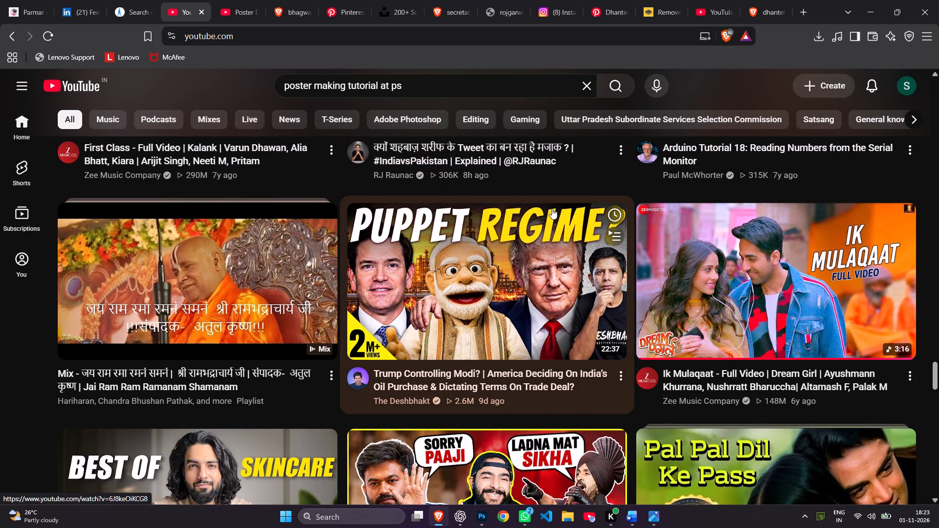
pyautogui.scroll(-5, 552, 208)
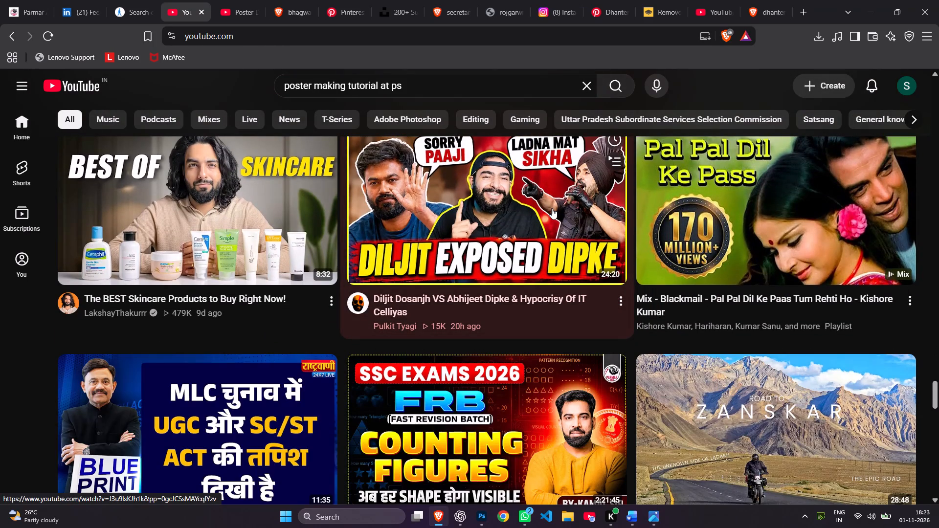
pyautogui.scroll(-5, 552, 208)
pyautogui.scroll(6, 552, 208)
pyautogui.scroll(-6, 552, 208)
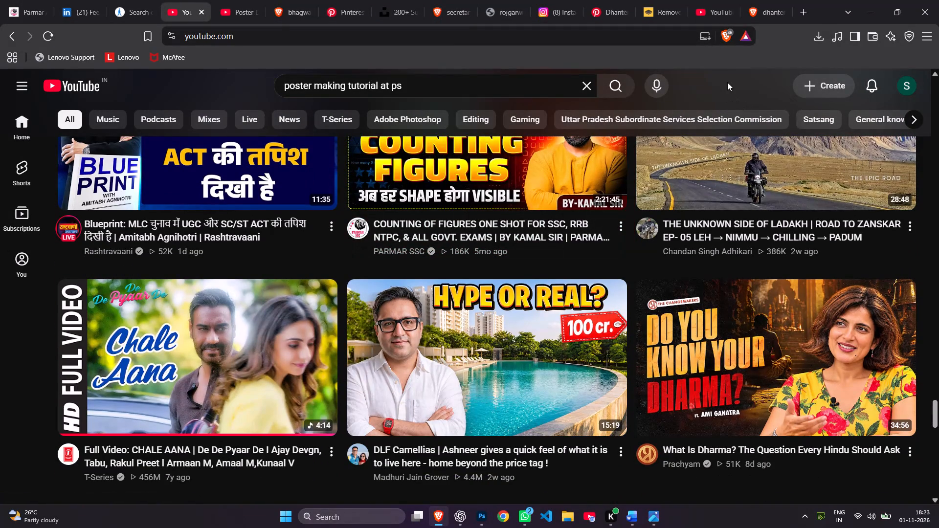
# Search the web in a new browser tab for "famous autobiograpies books".
pyautogui.click(804, 3)
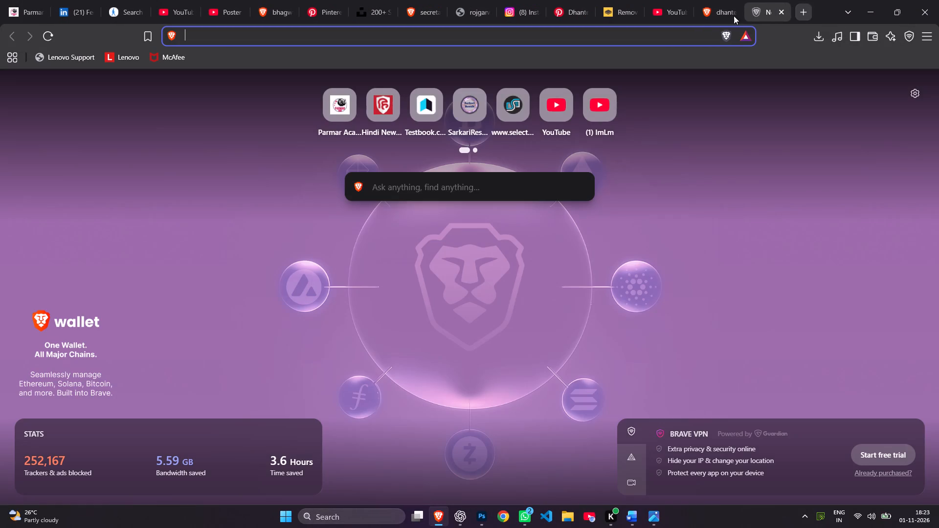
pyautogui.click(663, 33)
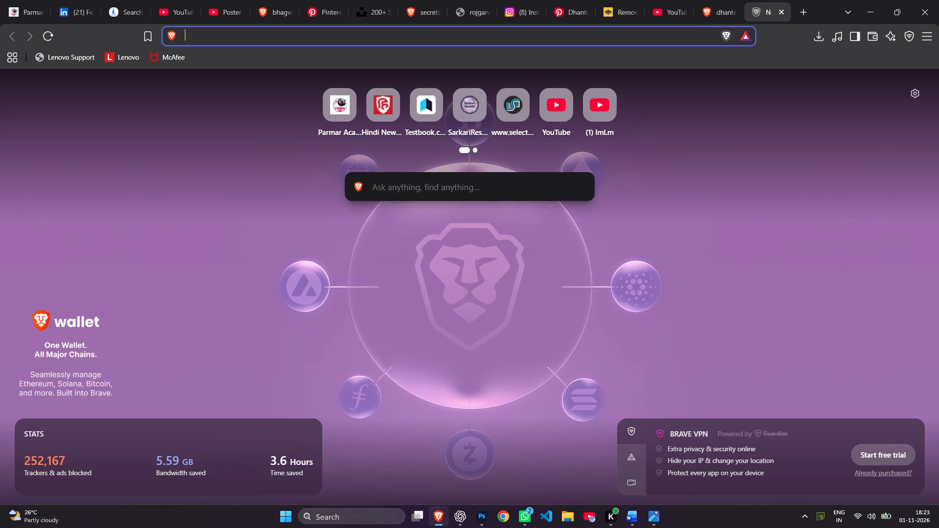
pyautogui.write('famous indian auto')
pyautogui.press('BackSpace')
pyautogui.press('BackSpace')
pyautogui.press('BackSpace')
pyautogui.press('BackSpace')
pyautogui.press('BackSpace')
pyautogui.press('BackSpace')
pyautogui.press('BackSpace')
pyautogui.press('BackSpace')
pyautogui.press('BackSpace')
pyautogui.press('BackSpace')
pyautogui.press('BackSpace')
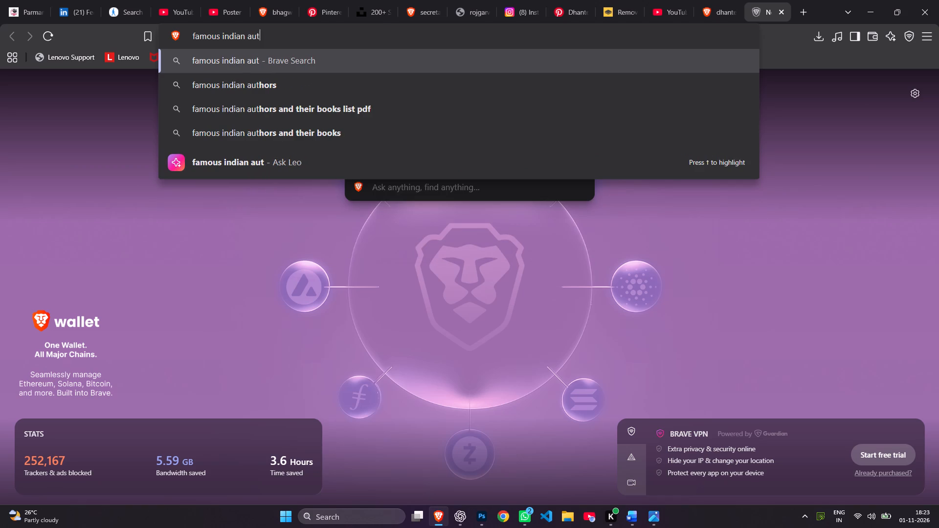
pyautogui.write('autobiograpies books')
pyautogui.press('Return')
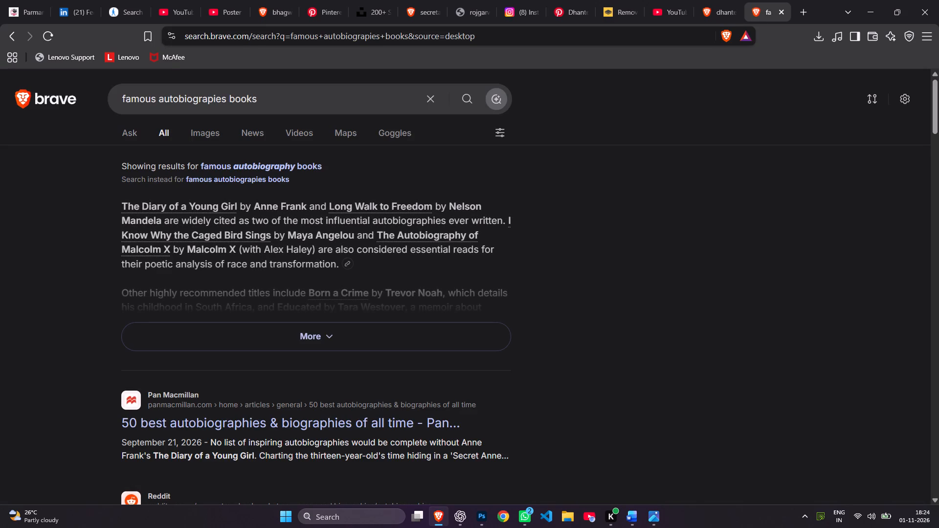
# Expand the search answer, view Pan Macmillan's 50 best autobiographies & biographies article, and return to the results.
pyautogui.click(423, 328)
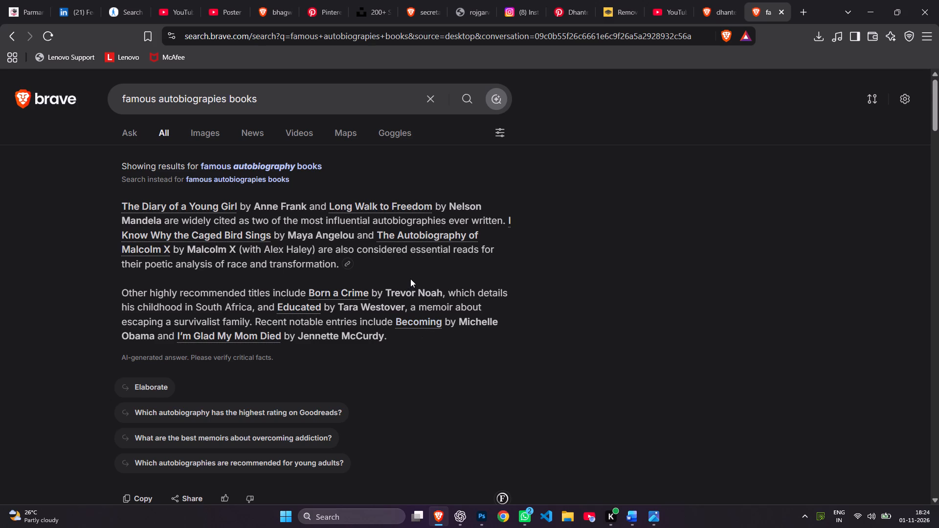
pyautogui.scroll(-6, 410, 279)
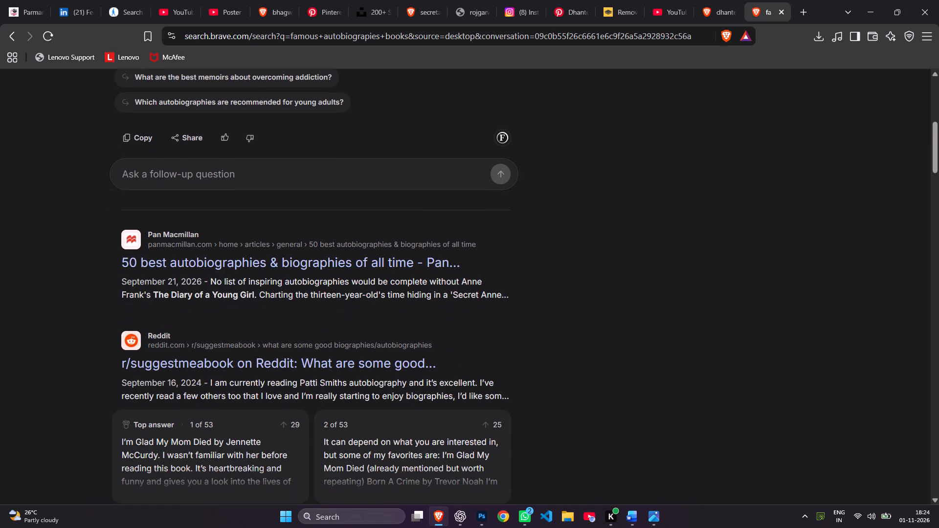
pyautogui.click(332, 261)
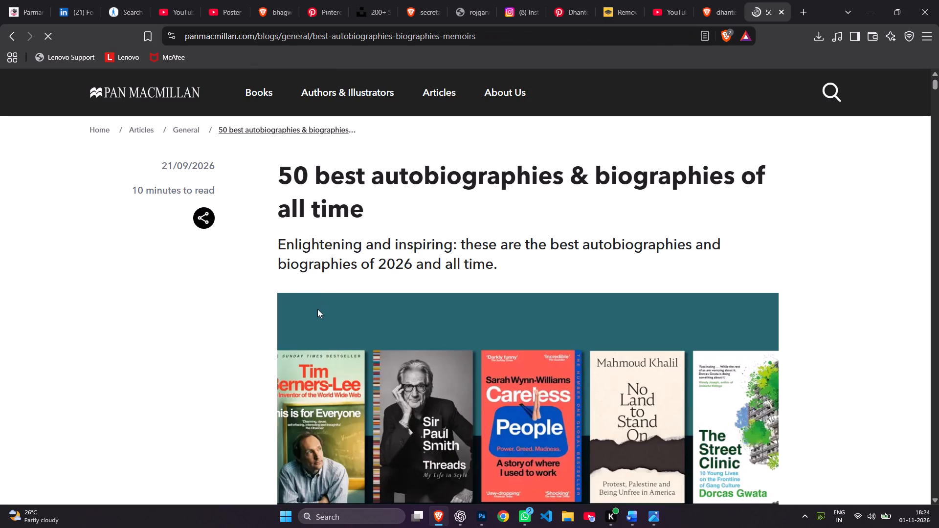
pyautogui.click(14, 30)
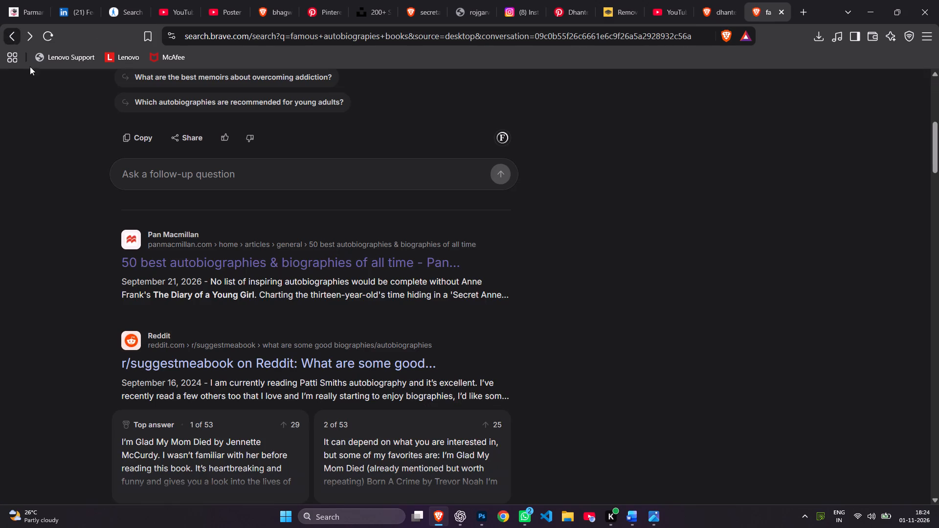
# Open the r/suggestmeabook Reddit thread on good biographies/autobiographies and read through its recommendations.
pyautogui.click(241, 357)
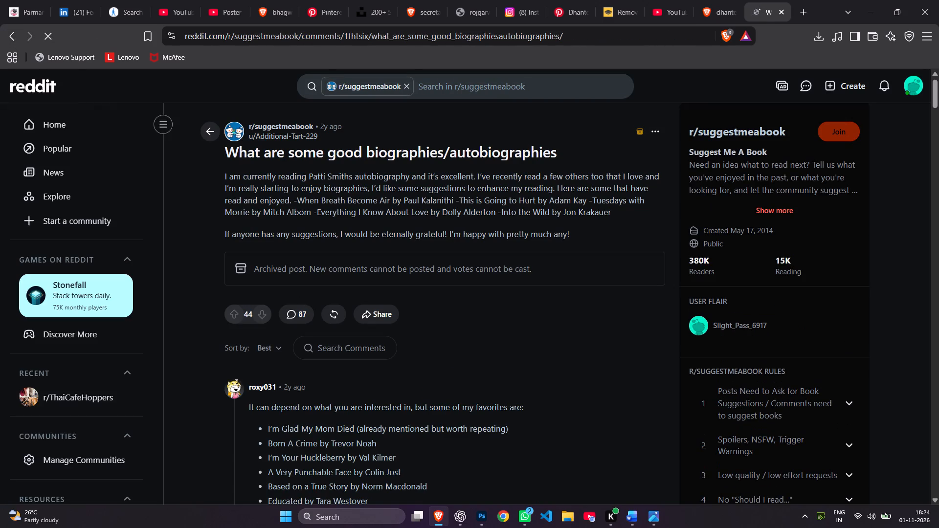
pyautogui.scroll(-3, 474, 228)
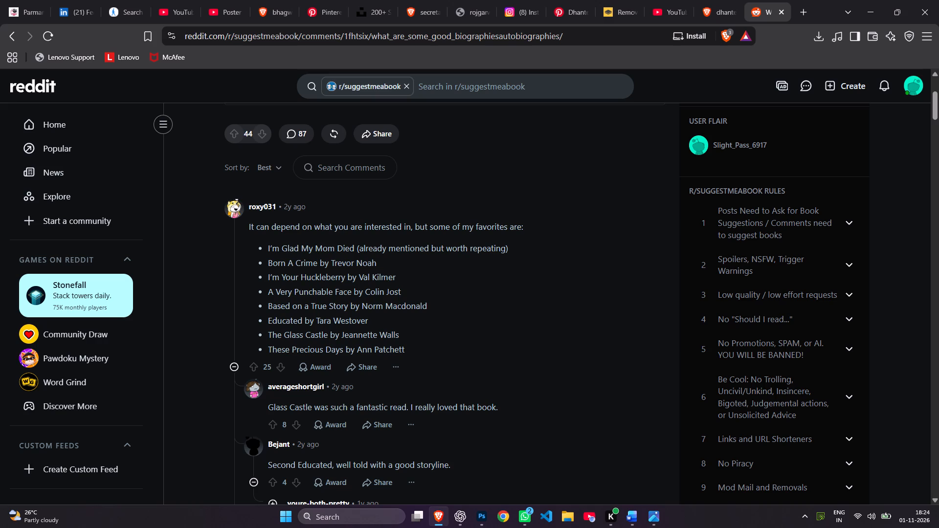
pyautogui.scroll(-3, 474, 228)
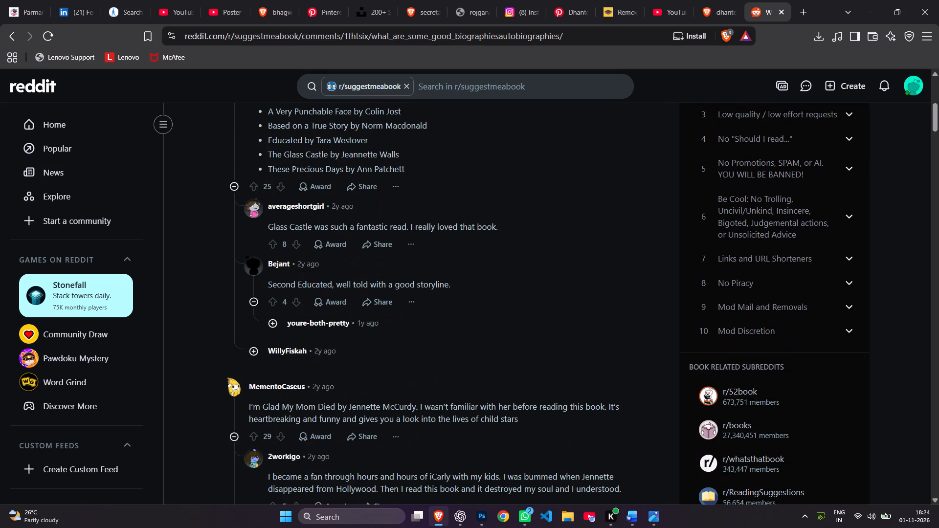
pyautogui.scroll(-13, 474, 228)
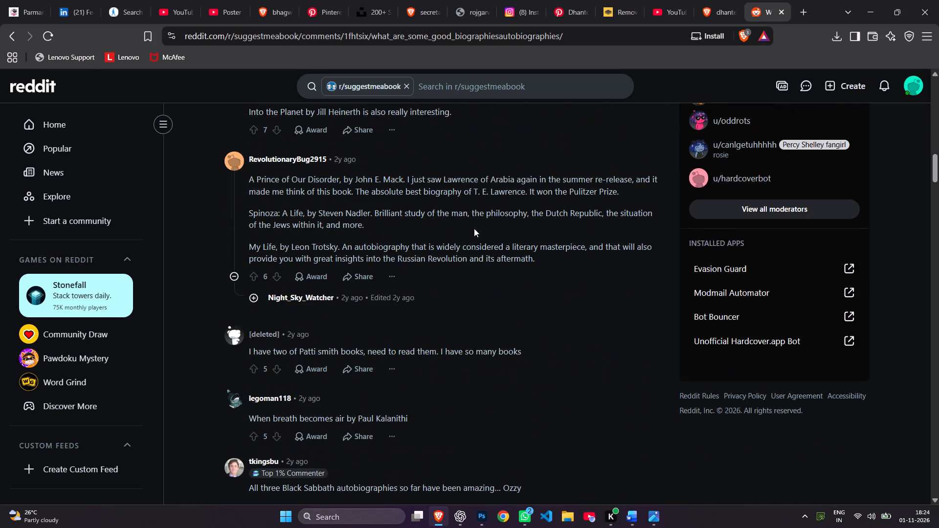
pyautogui.scroll(12, 474, 228)
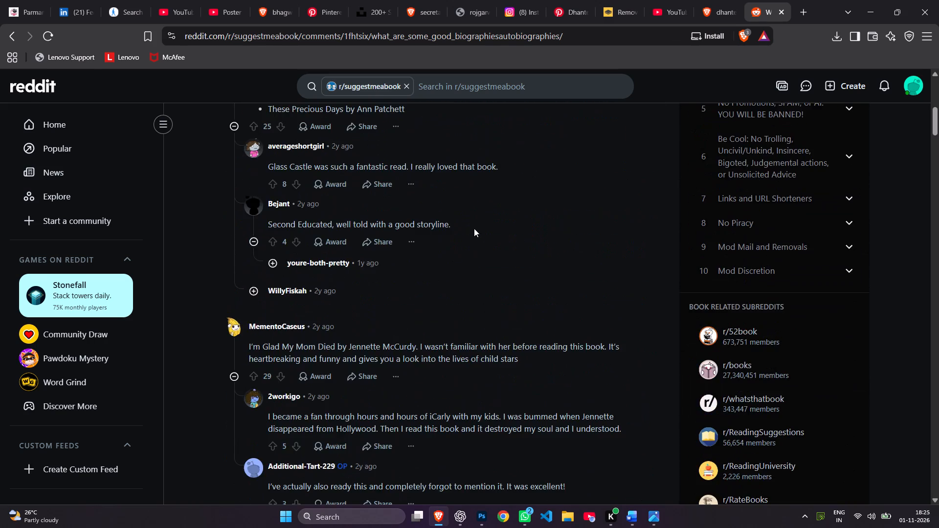
pyautogui.scroll(12, 474, 228)
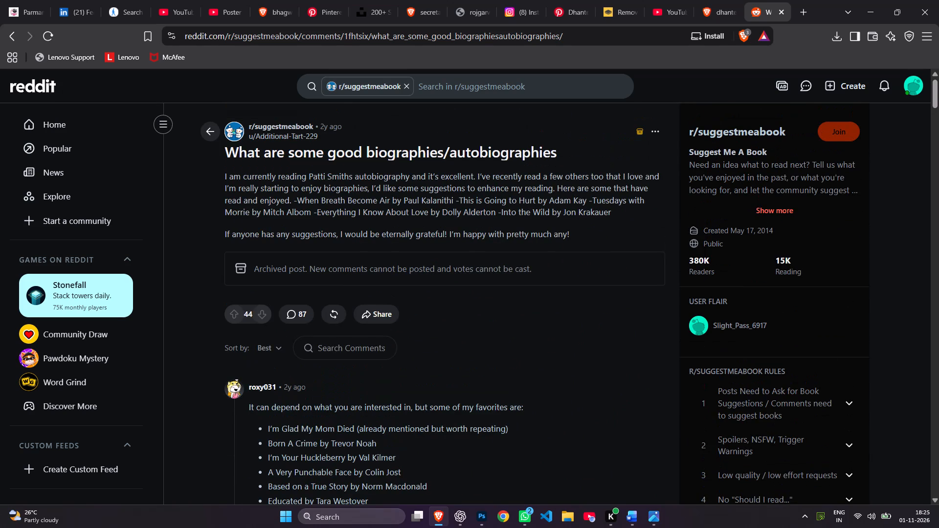
# Leave the book thread for the Reddit home feed and browse the posts in the For You feed.
pyautogui.click(768, 209)
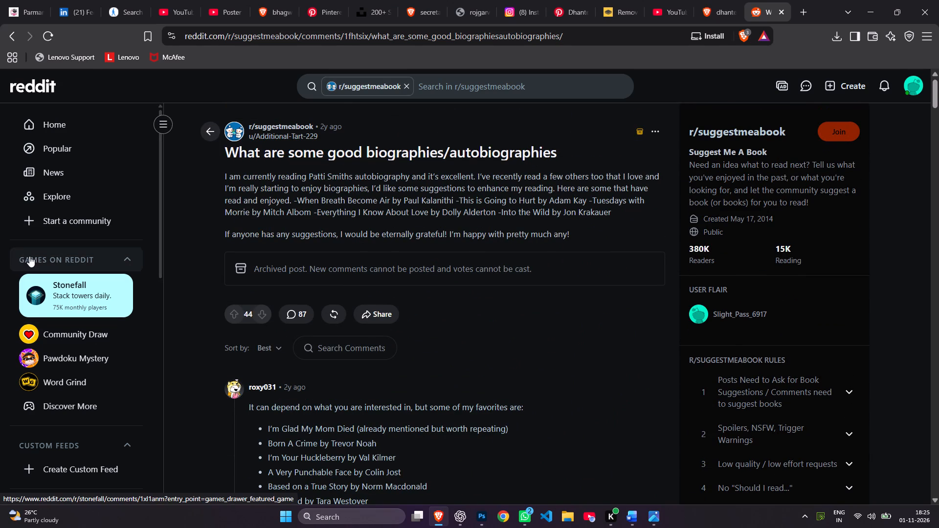
pyautogui.click(39, 121)
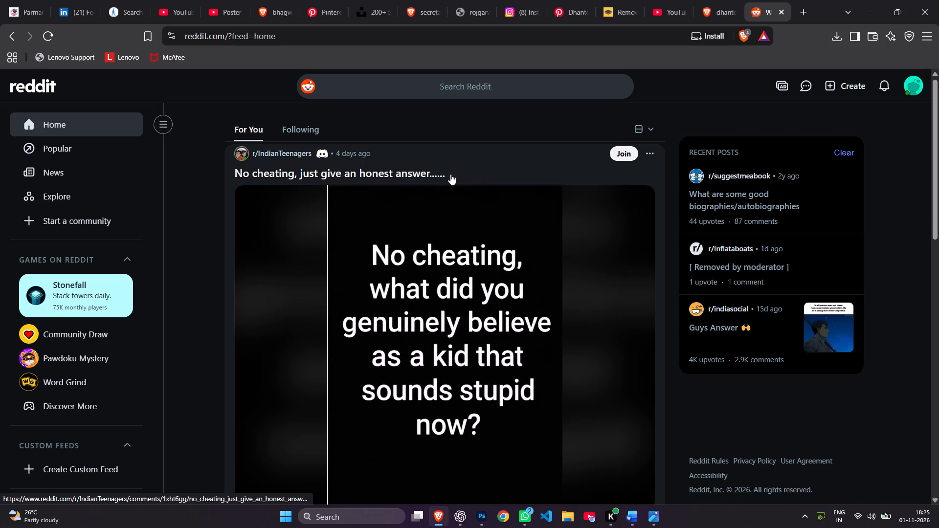
pyautogui.scroll(-1, 450, 174)
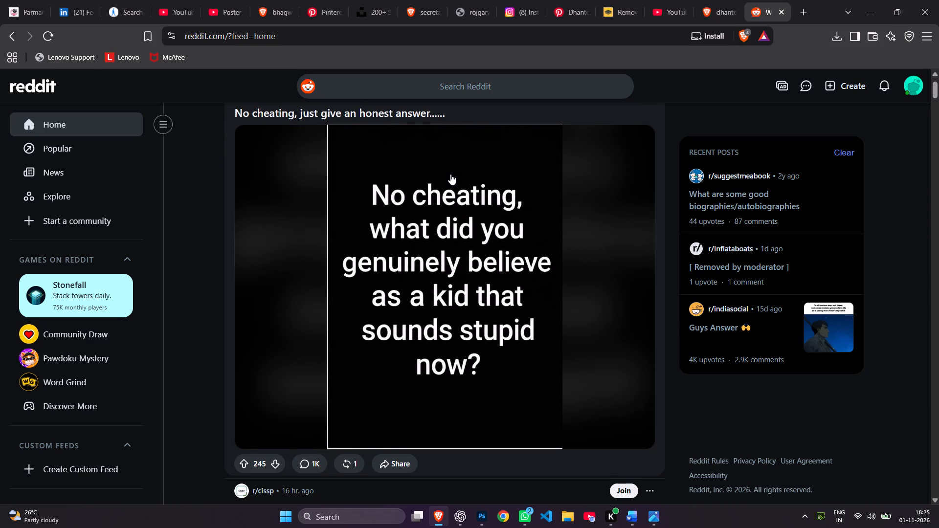
pyautogui.scroll(-6, 450, 174)
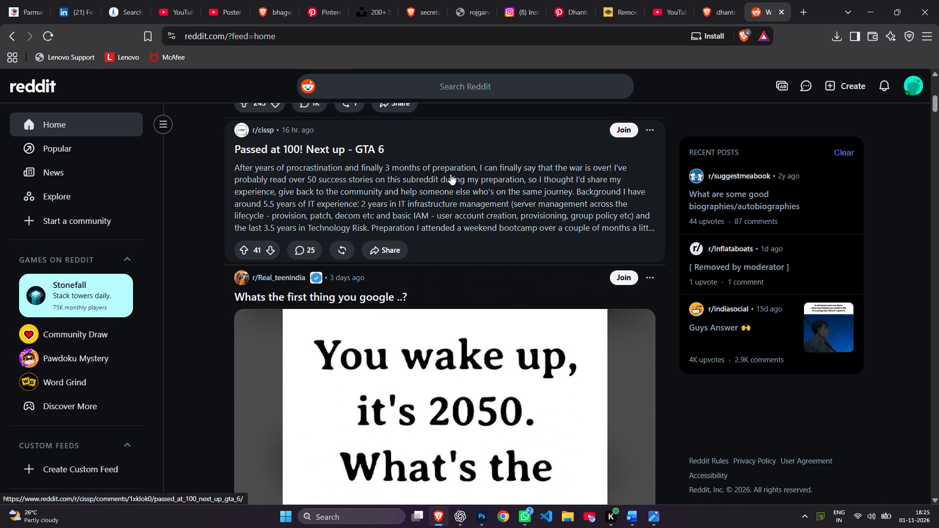
pyautogui.scroll(-6, 450, 174)
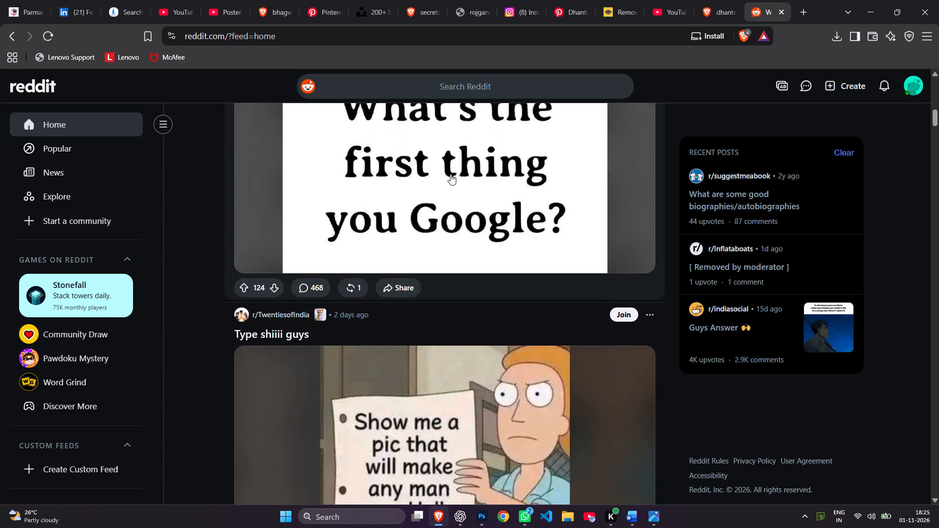
pyautogui.scroll(-3, 450, 174)
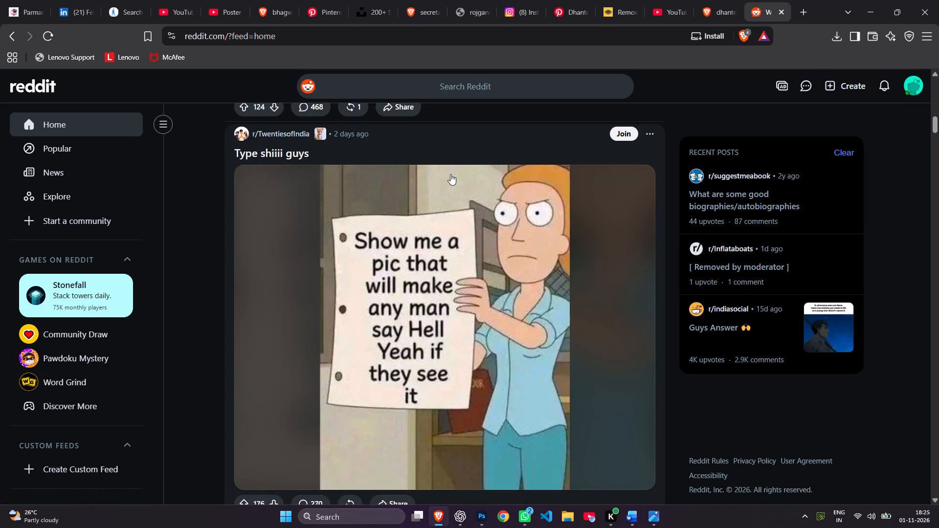
pyautogui.scroll(-6, 450, 174)
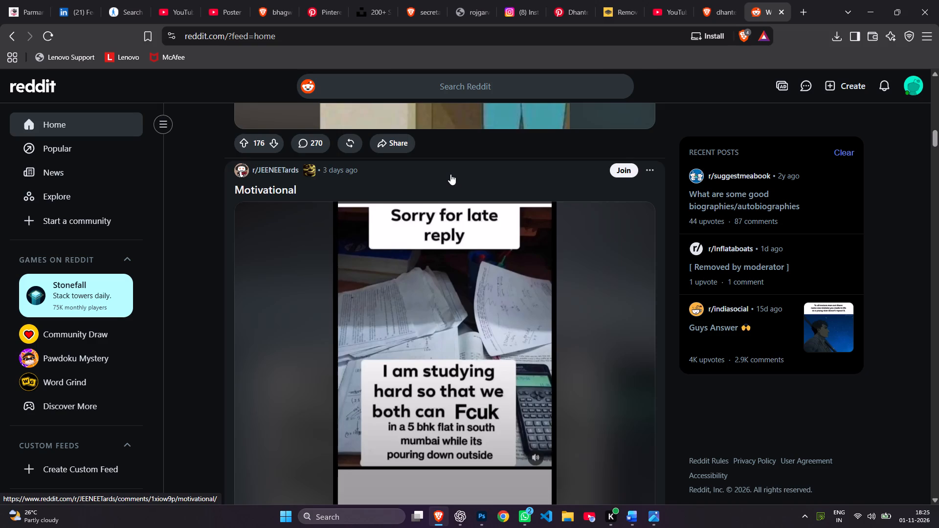
pyautogui.scroll(-9, 450, 174)
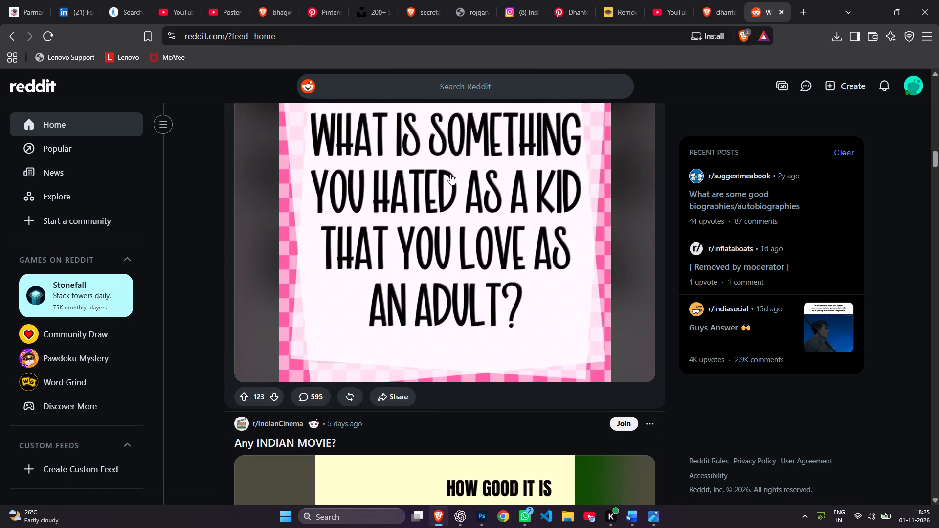
pyautogui.scroll(-6, 450, 174)
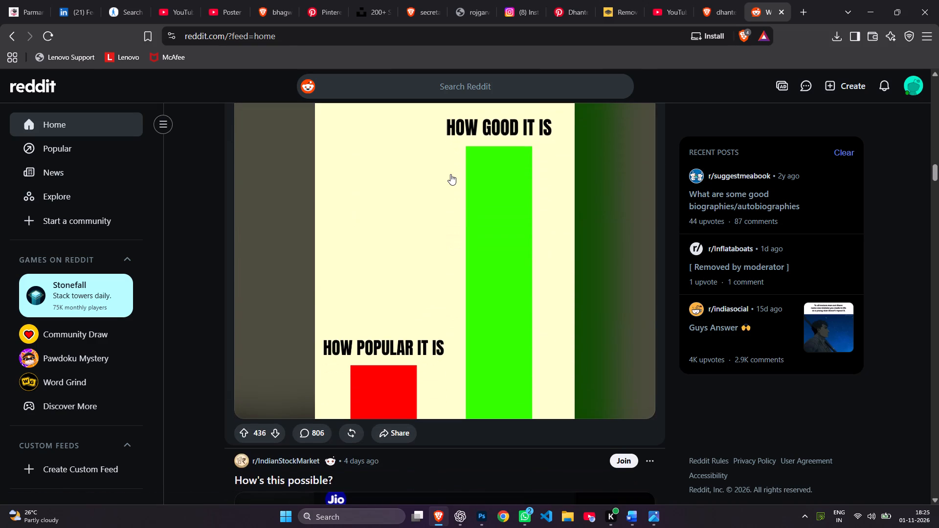
pyautogui.scroll(2, 450, 174)
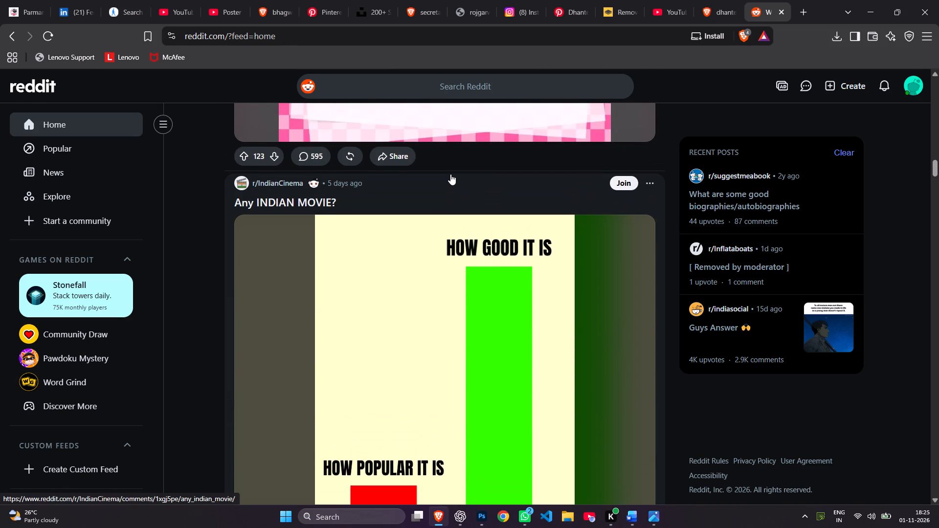
pyautogui.scroll(-2, 450, 174)
pyautogui.scroll(1, 450, 174)
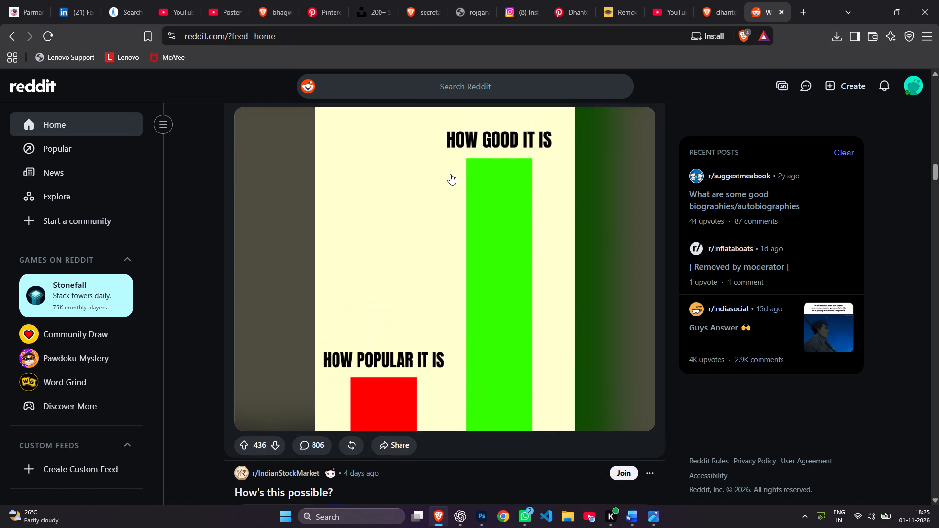
pyautogui.scroll(-8, 450, 174)
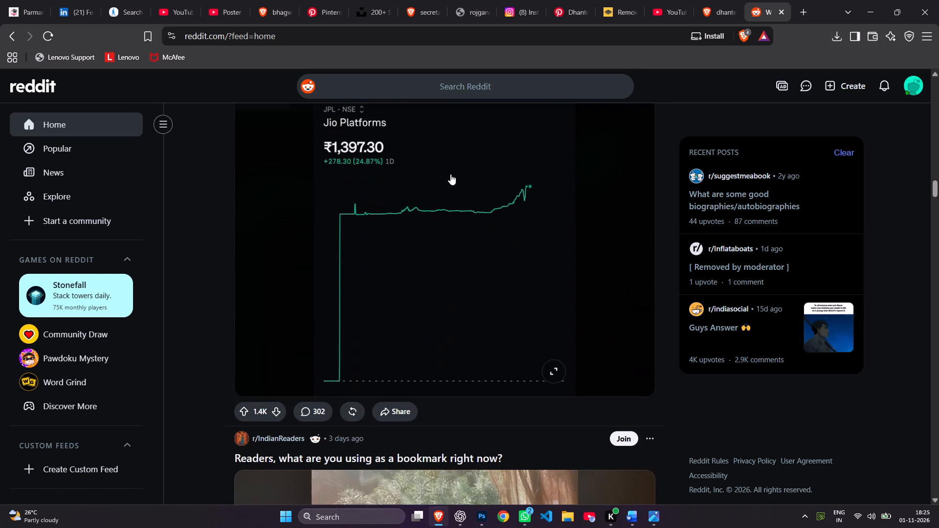
pyautogui.scroll(1, 450, 174)
pyautogui.scroll(-3, 450, 174)
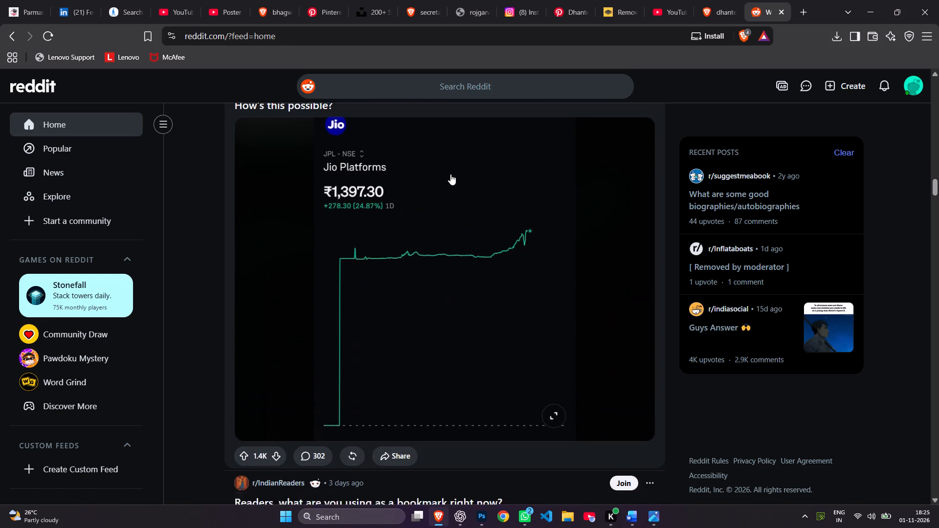
pyautogui.scroll(-5, 450, 174)
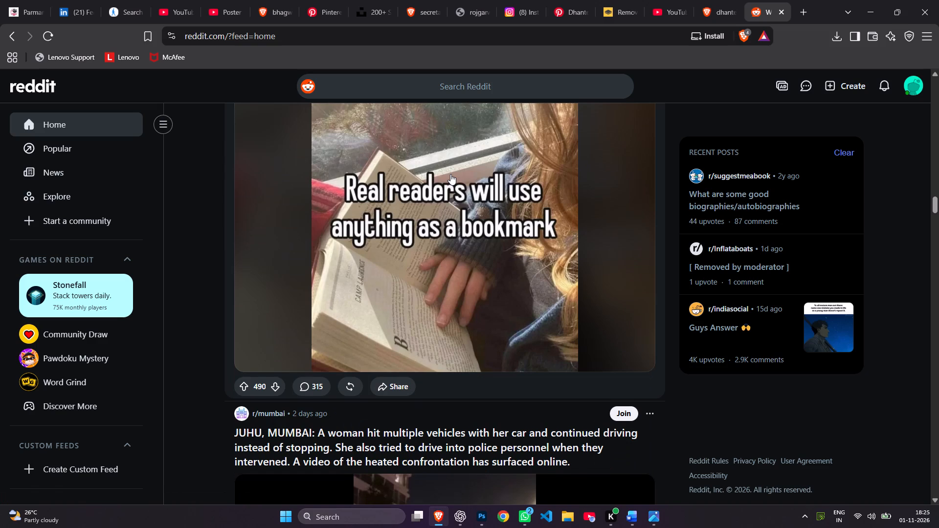
pyautogui.scroll(-9, 450, 174)
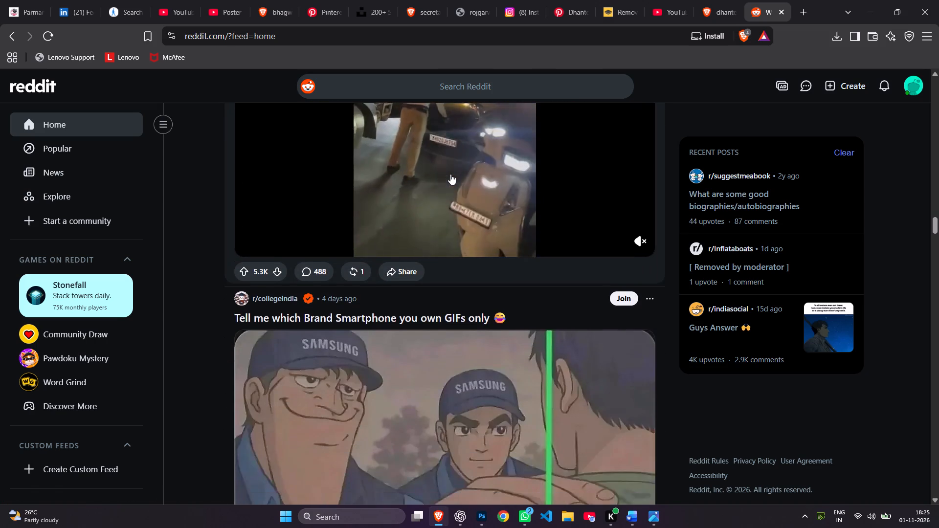
pyautogui.scroll(-4, 450, 174)
pyautogui.scroll(2, 450, 174)
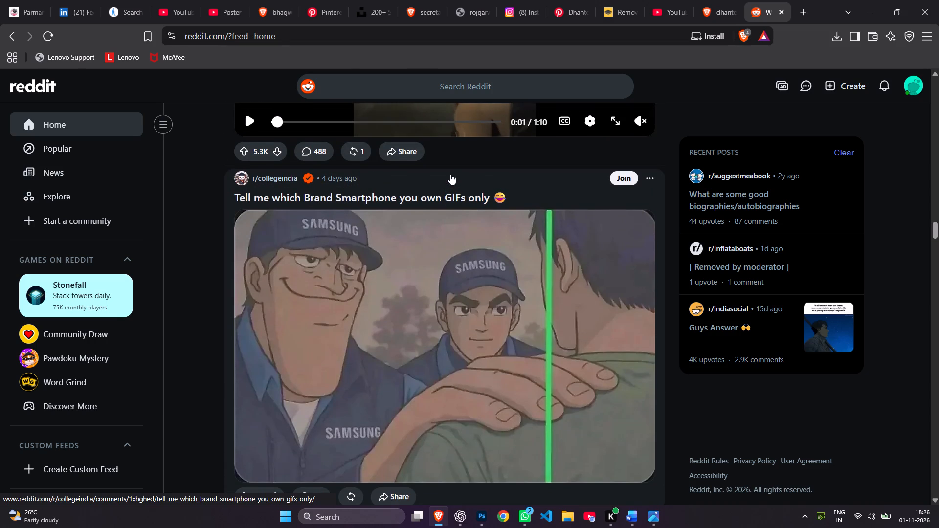
pyautogui.scroll(-6, 450, 174)
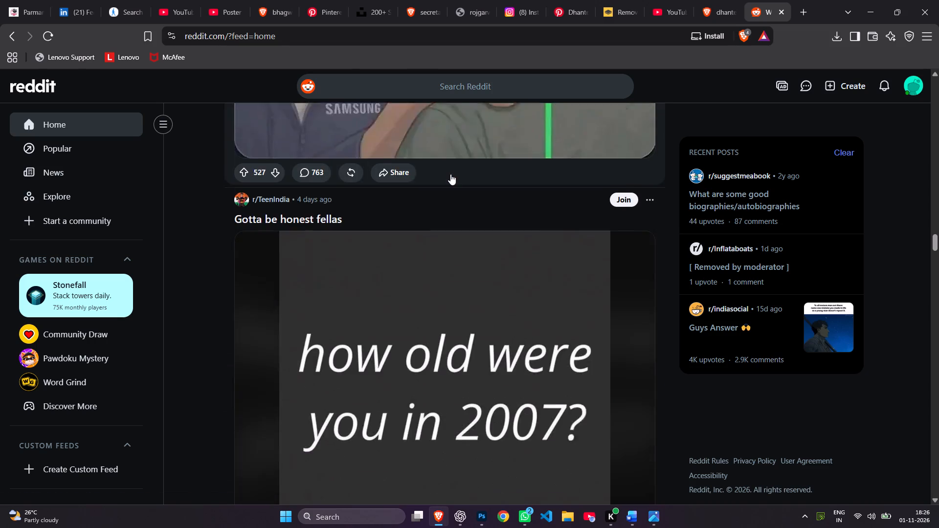
pyautogui.scroll(-9, 450, 174)
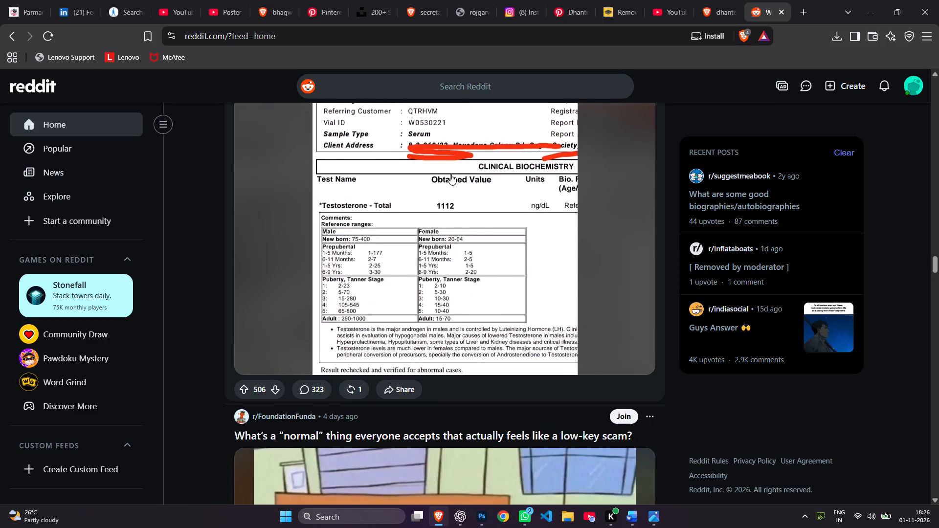
pyautogui.scroll(3, 450, 174)
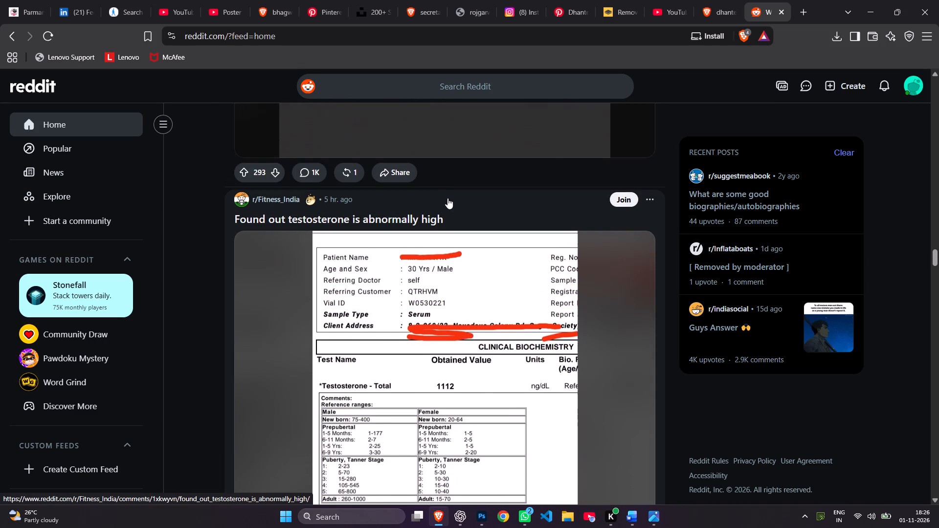
pyautogui.scroll(-7, 466, 206)
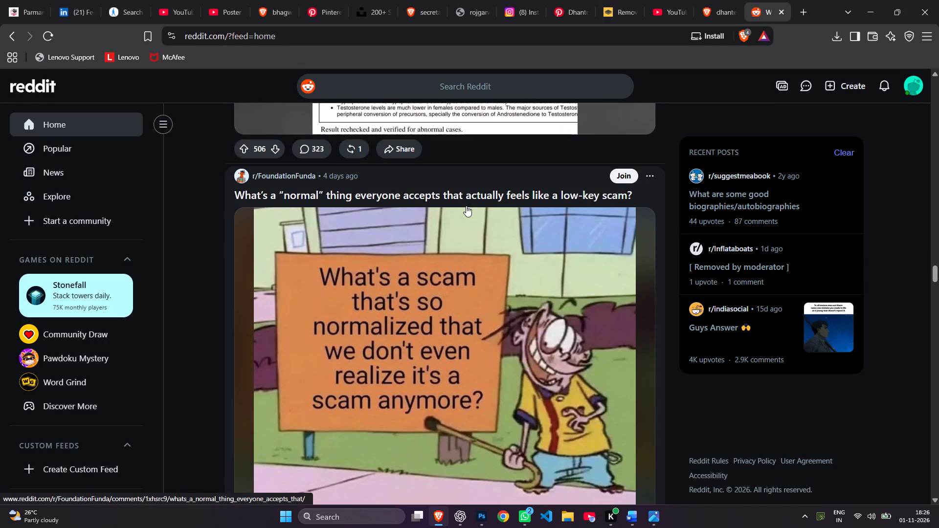
pyautogui.scroll(-1, 466, 206)
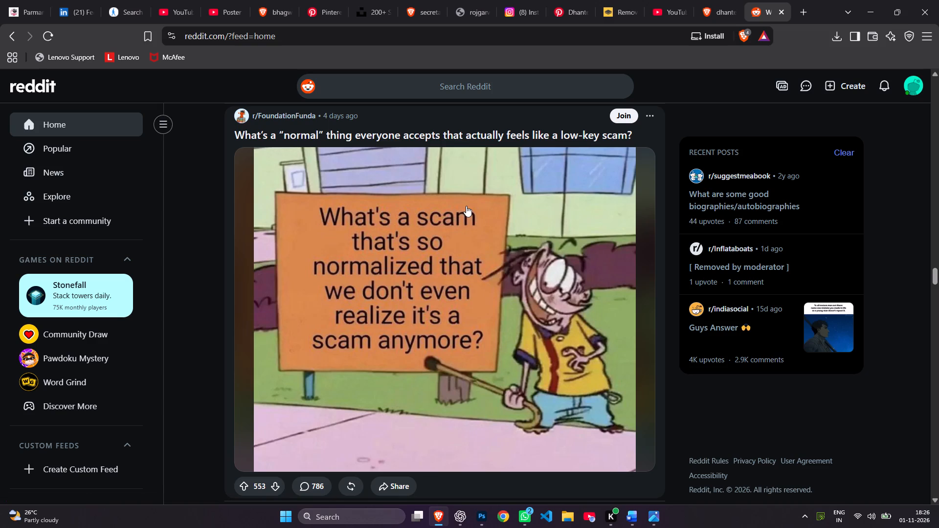
pyautogui.scroll(-6, 466, 206)
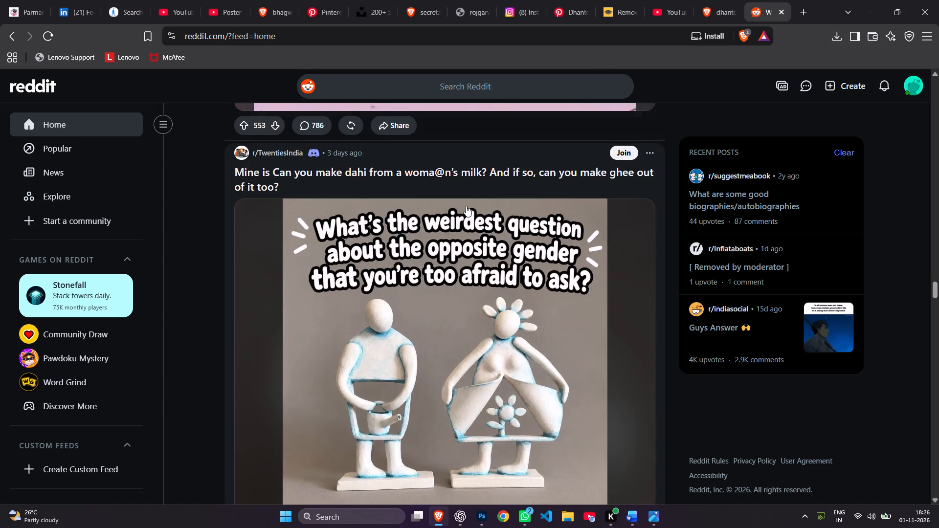
pyautogui.scroll(-6, 466, 206)
pyautogui.scroll(4, 466, 206)
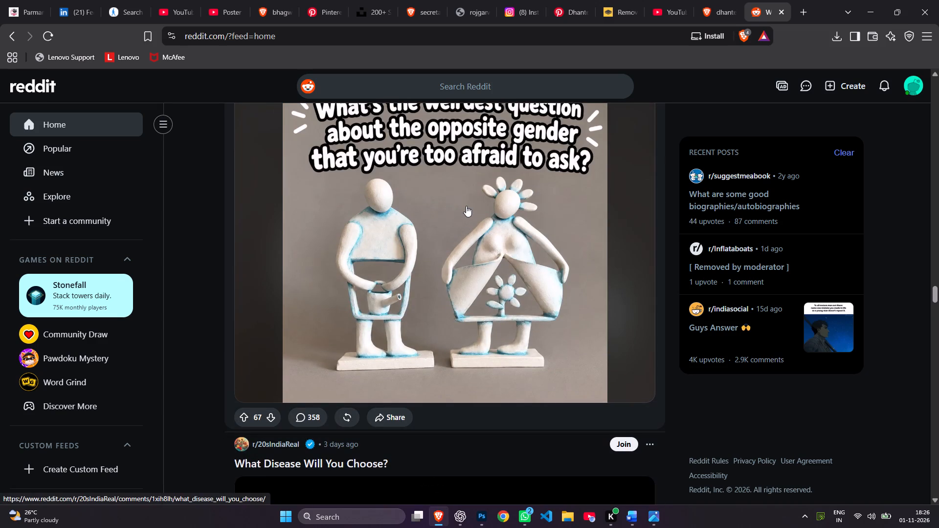
pyautogui.scroll(2, 466, 206)
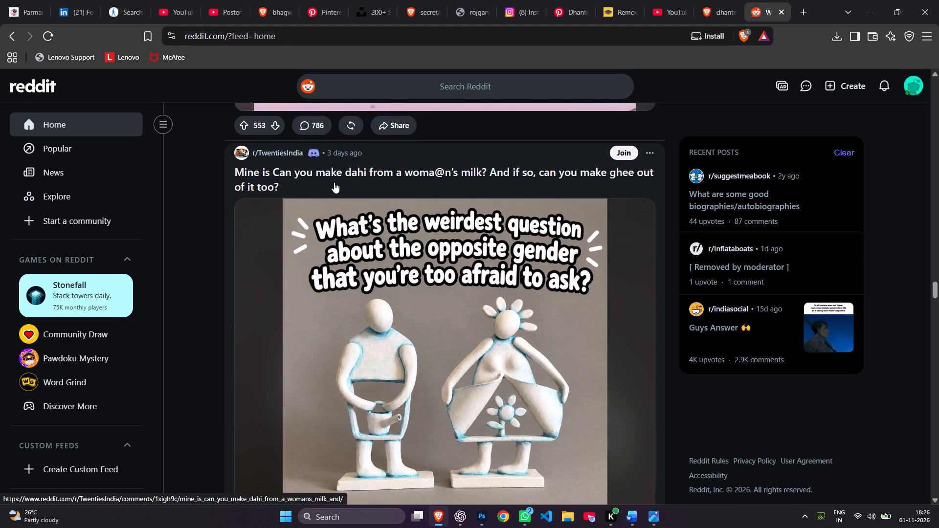
pyautogui.scroll(-8, 334, 182)
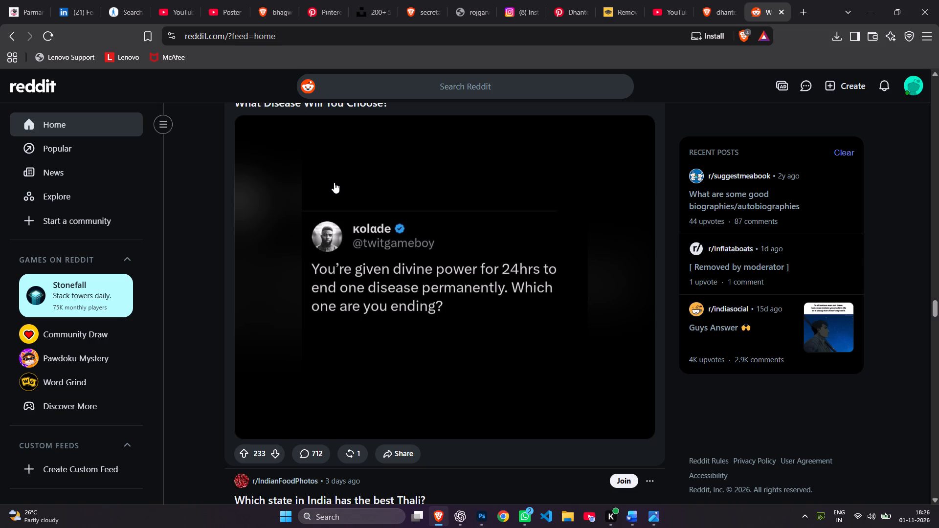
pyautogui.scroll(4, 334, 182)
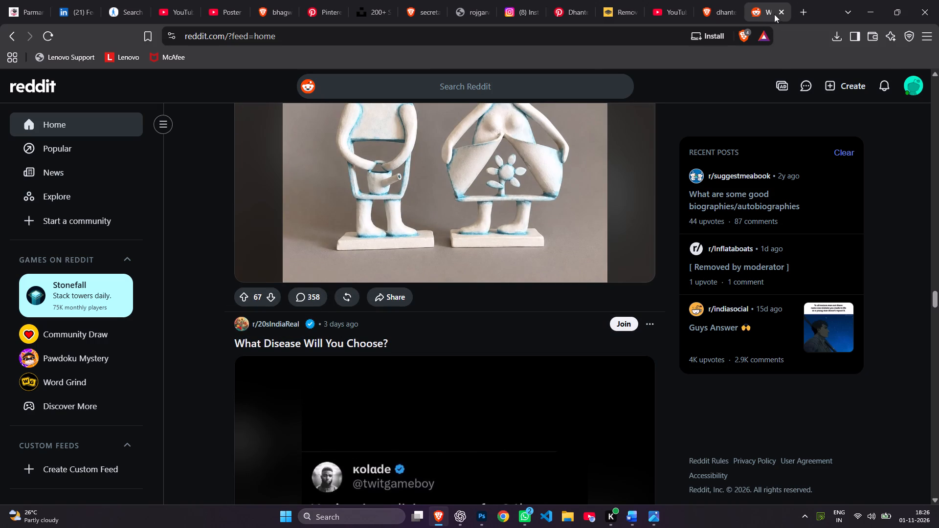
# Close the Reddit tab and open a blank new browser tab.
pyautogui.click(777, 13)
pyautogui.click(800, 9)
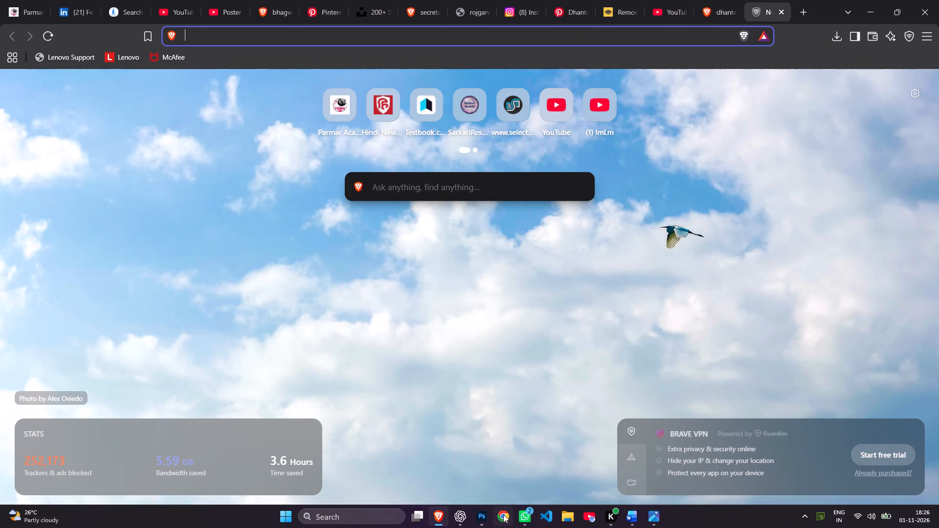
# Switch to Photoshop, back to the rc header and footer.psd poster document.
pyautogui.click(482, 515)
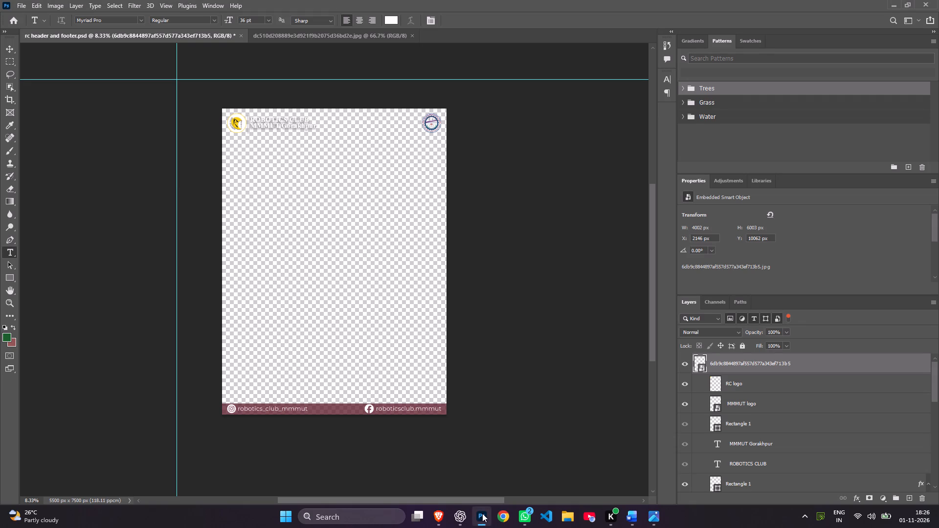